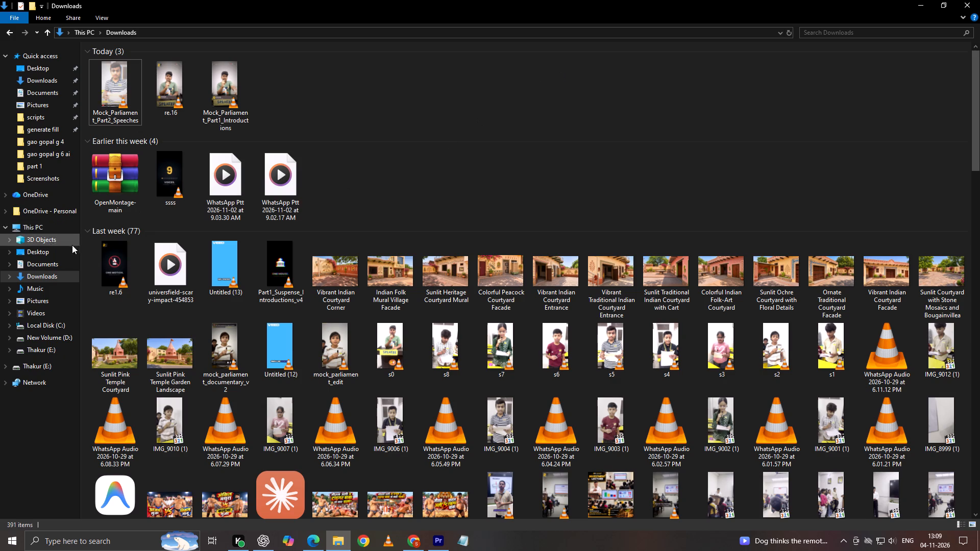
# Open the Thakur (E:) drive in File Explorer.
pyautogui.click(68, 229)
pyautogui.doubleClick(412, 140)
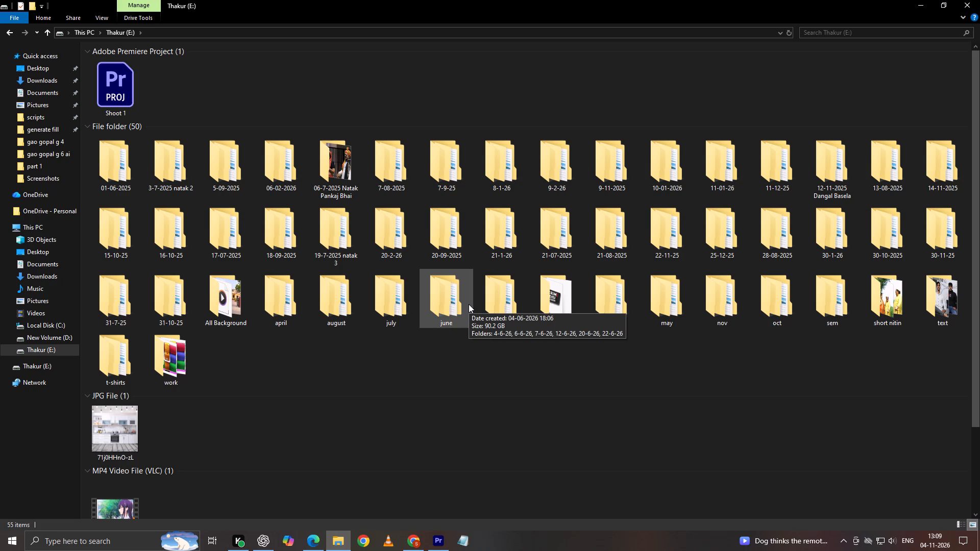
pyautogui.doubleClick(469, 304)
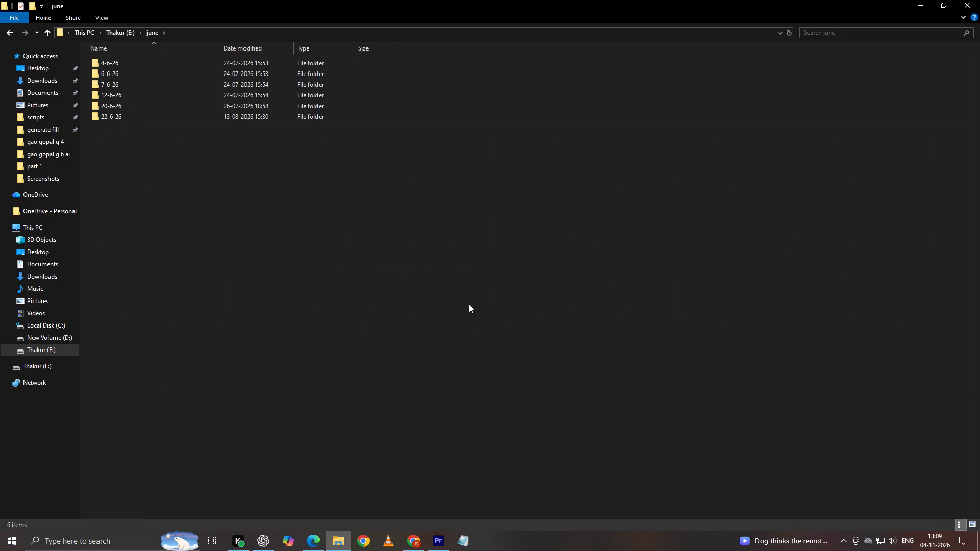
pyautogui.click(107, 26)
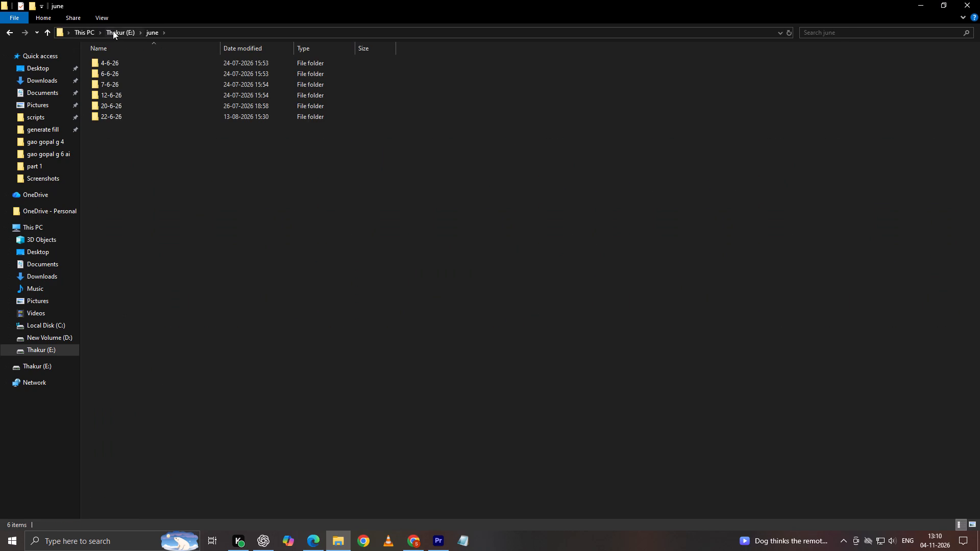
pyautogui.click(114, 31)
# Open the part 2 footage folder inside nov > 2-11-26.
pyautogui.click(765, 307)
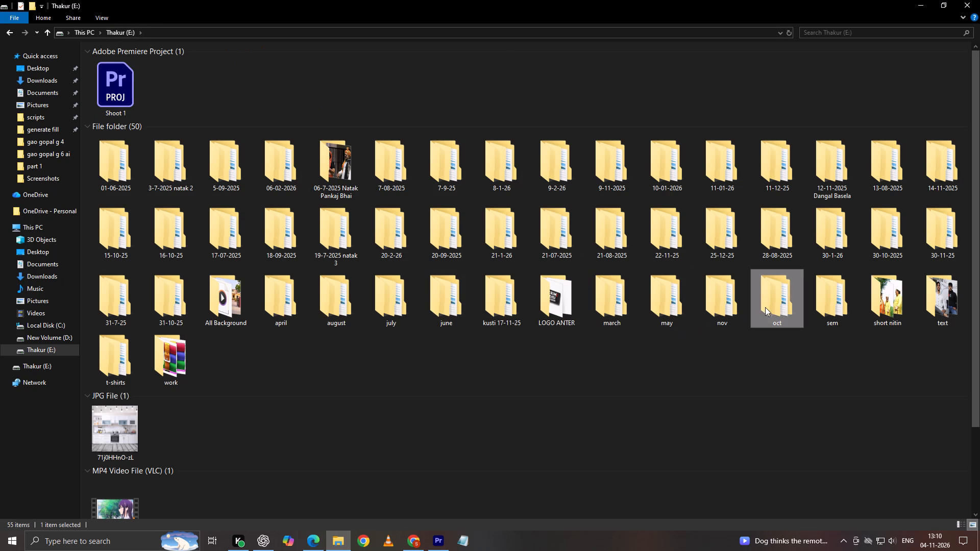
pyautogui.doubleClick(715, 311)
pyautogui.doubleClick(113, 67)
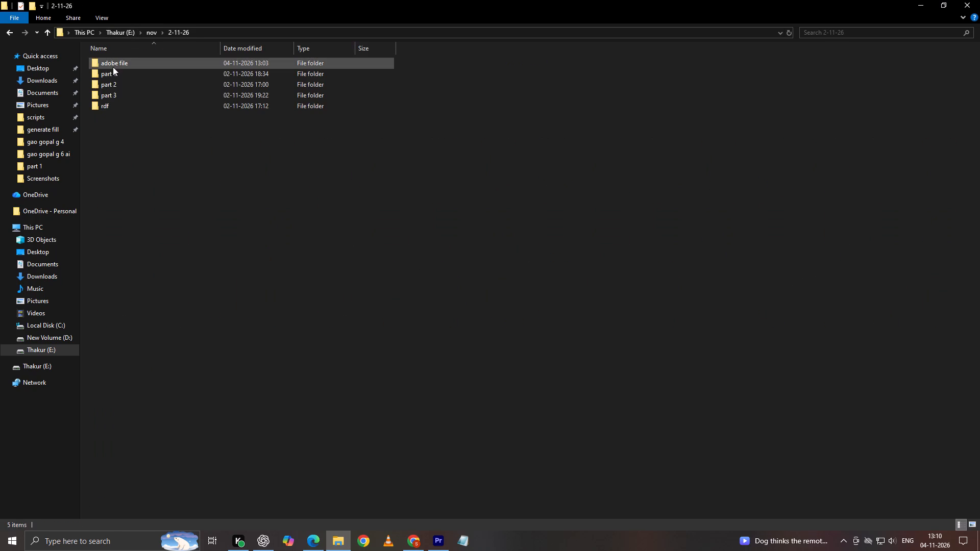
pyautogui.click(125, 83)
pyautogui.click(125, 78)
pyautogui.doubleClick(127, 84)
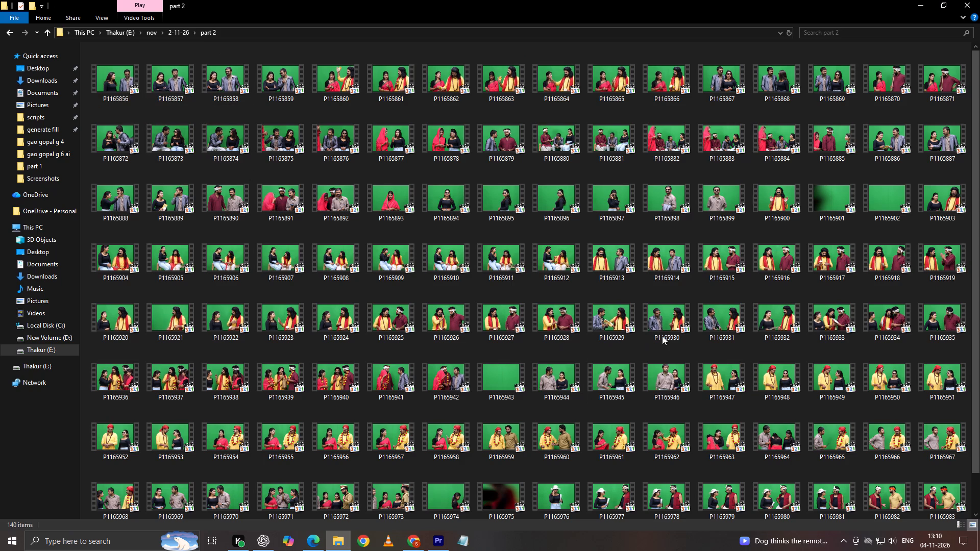
# Examine the green-screen clips from P1165935 to P1165976 to find where the required scene starts.
pyautogui.click(551, 495)
pyautogui.scroll(-1, 607, 259)
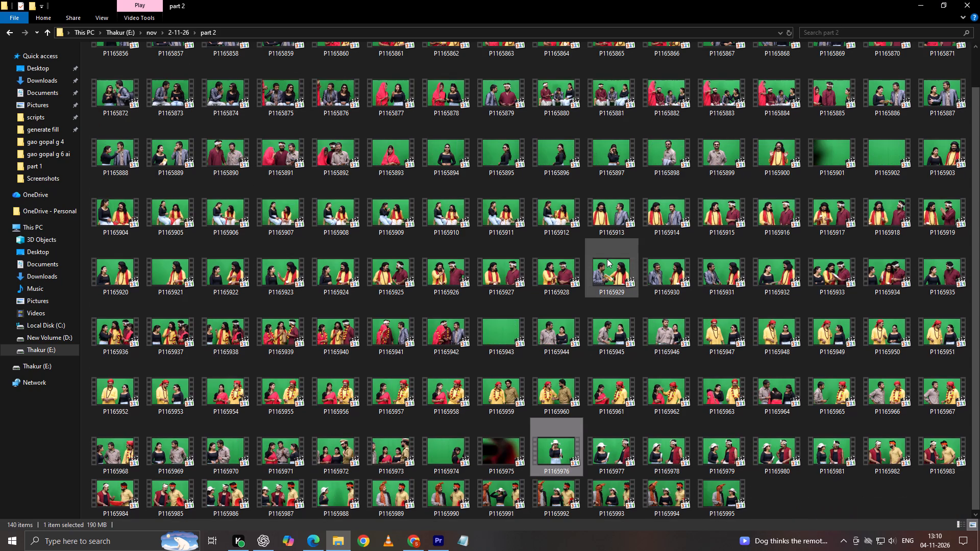
pyautogui.scroll(-7, 607, 259)
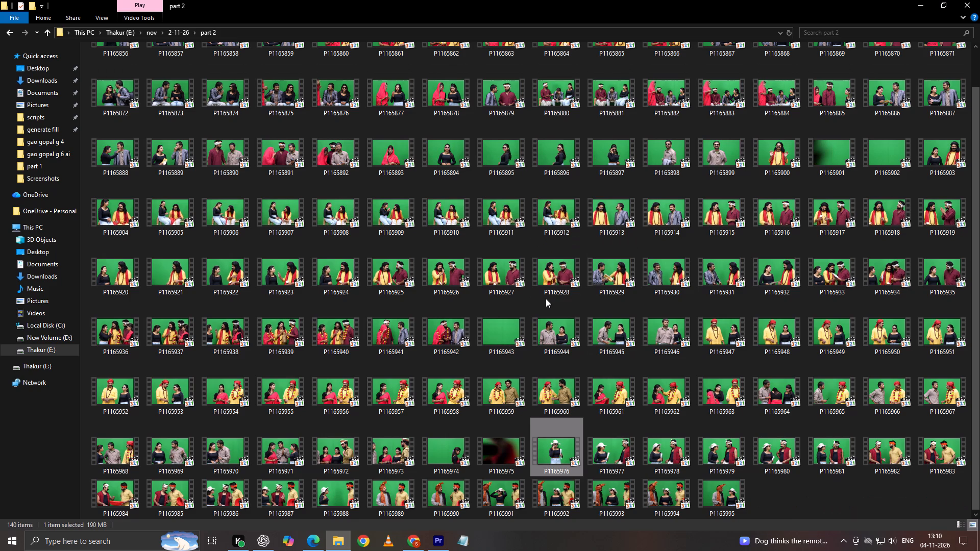
pyautogui.click(939, 273)
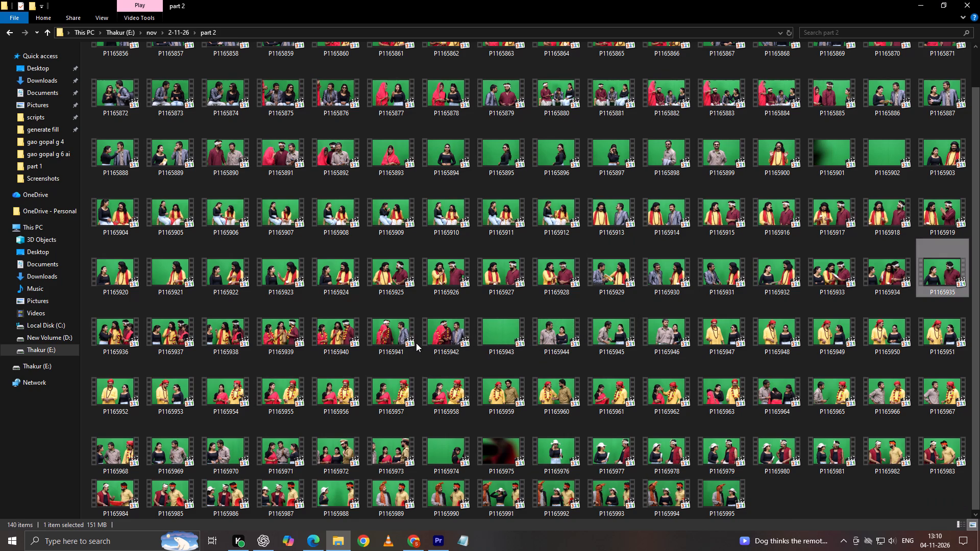
pyautogui.click(416, 343)
pyautogui.click(448, 341)
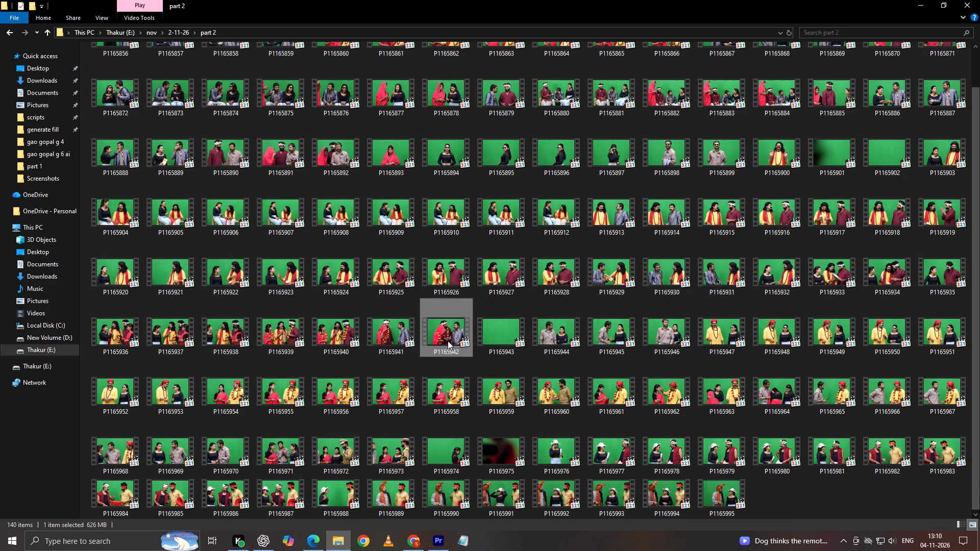
pyautogui.click(551, 336)
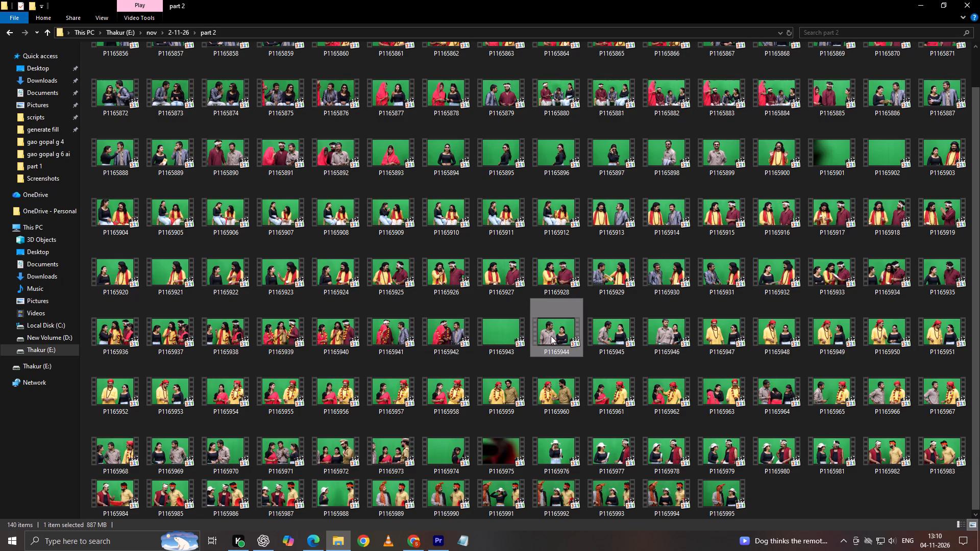
# Add clips P1165976 through P1165995 to Sequence 02 in Premiere Pro on V2 and A2, starting at about 00:09:02.
pyautogui.click(565, 443)
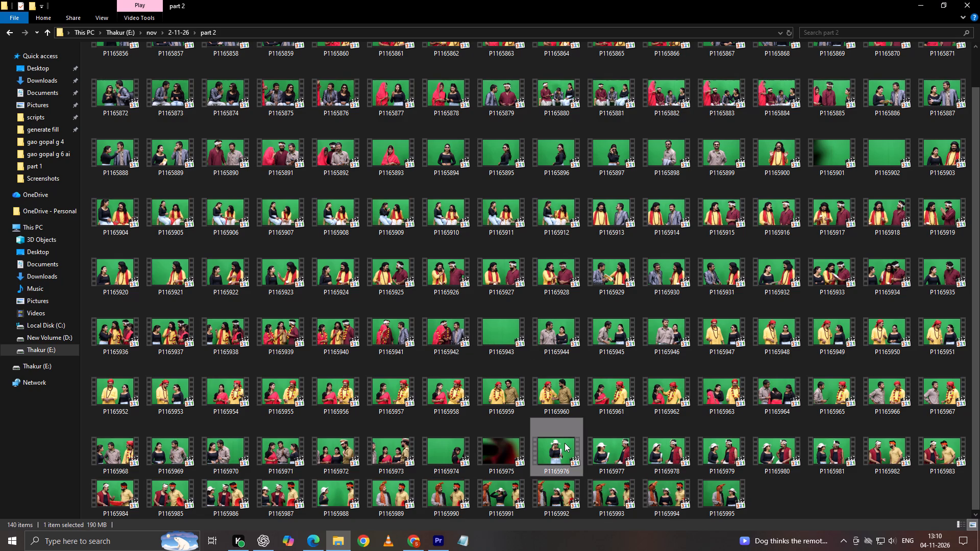
pyautogui.keyDown('shift'); pyautogui.click(715, 495); pyautogui.keyUp('shift')
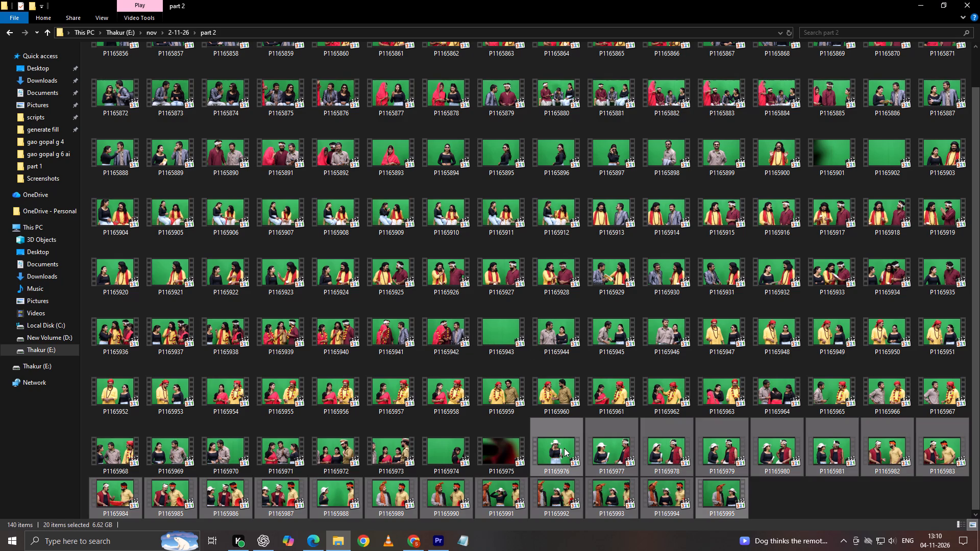
pyautogui.moveTo(564, 448); pyautogui.dragTo(419, 381)
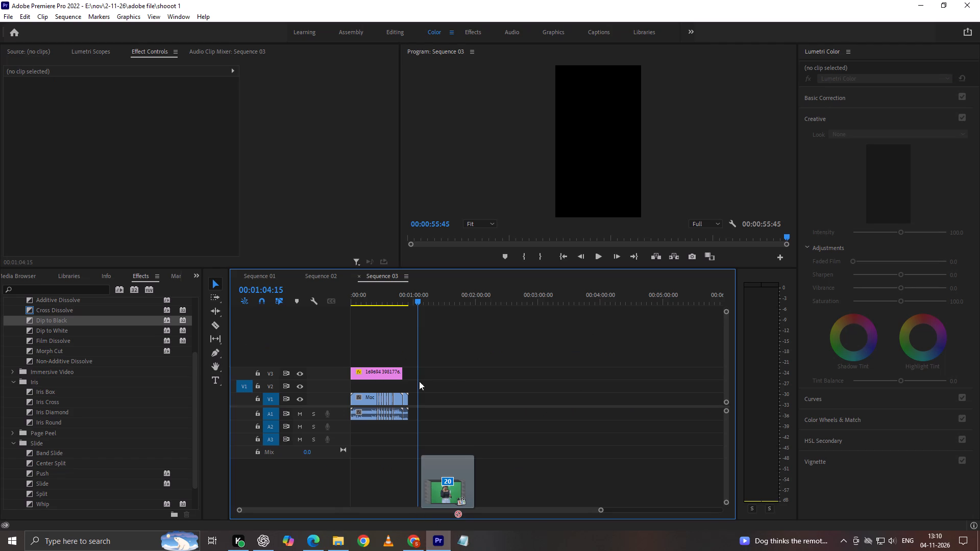
pyautogui.moveTo(419, 381); pyautogui.dragTo(326, 272)
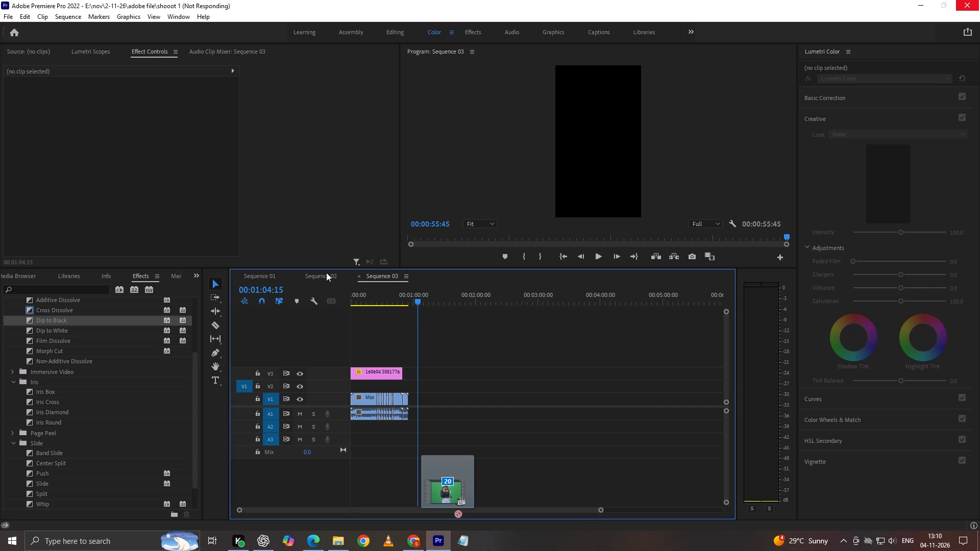
pyautogui.moveTo(326, 272); pyautogui.dragTo(609, 528)
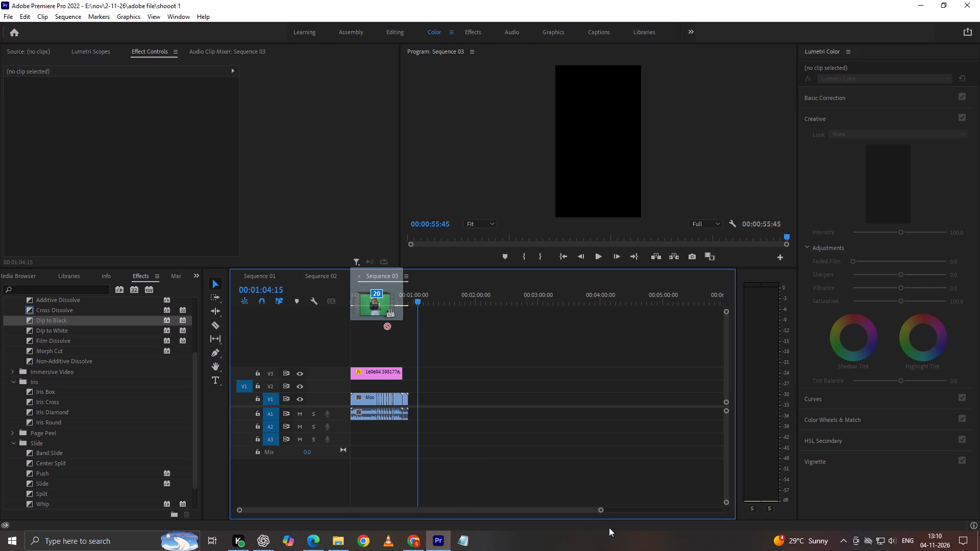
pyautogui.moveTo(609, 528); pyautogui.dragTo(323, 277)
pyautogui.moveTo(323, 277); pyautogui.dragTo(332, 278)
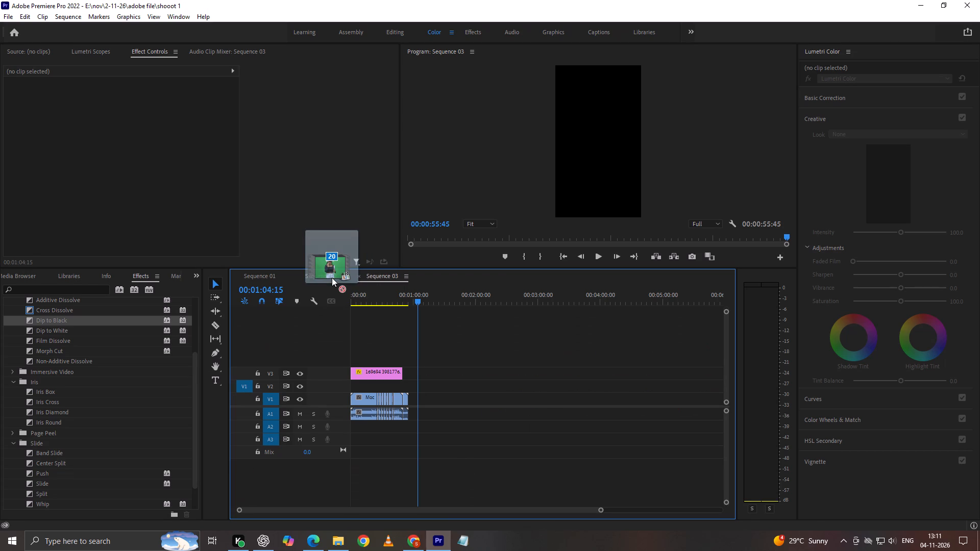
pyautogui.moveTo(332, 278); pyautogui.dragTo(439, 378)
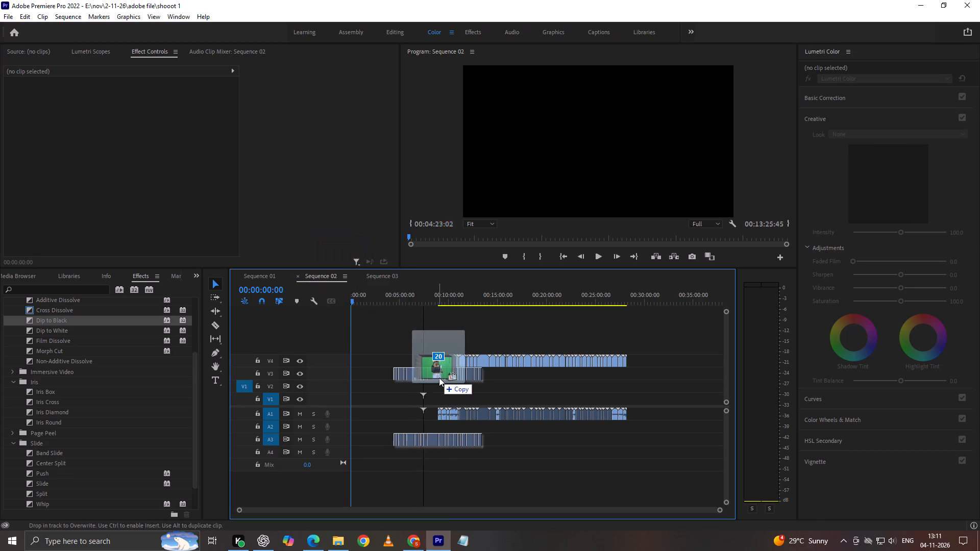
pyautogui.moveTo(439, 378); pyautogui.dragTo(483, 386)
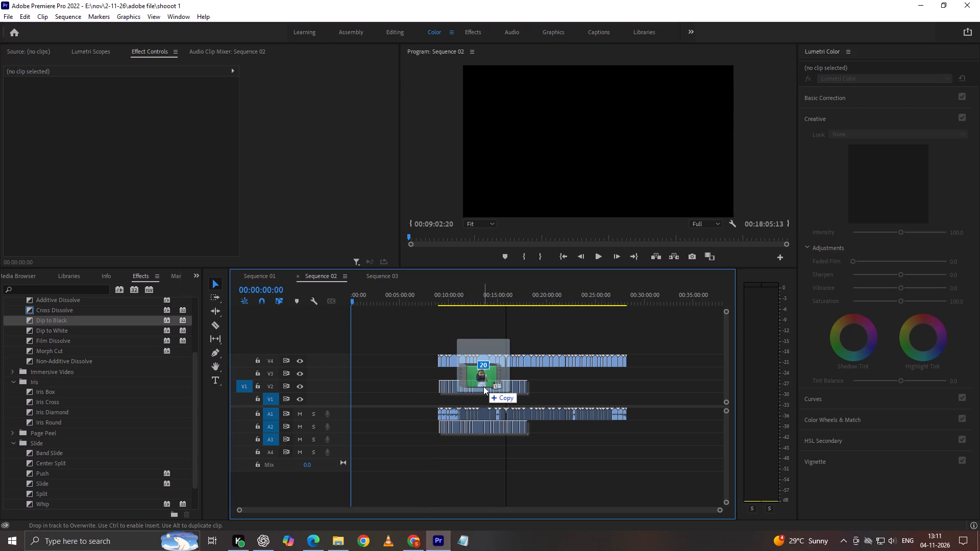
pyautogui.moveTo(483, 386); pyautogui.dragTo(484, 386)
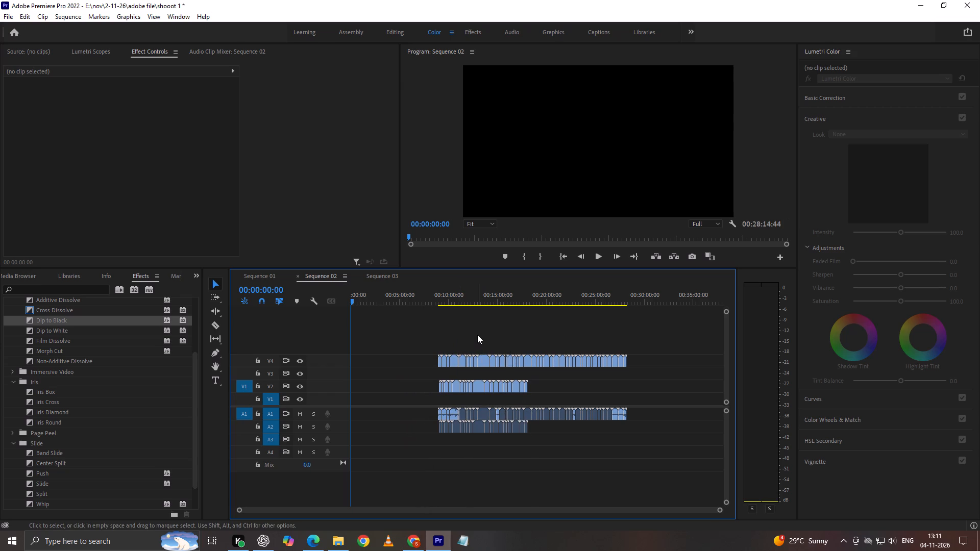
# Separate the first V4 and V2 clips with their audio from the rest, moving them earlier to about 00:07:50.
pyautogui.click(477, 335)
pyautogui.keyDown('alt'); pyautogui.scroll(15, 431, 429); pyautogui.keyUp('alt')
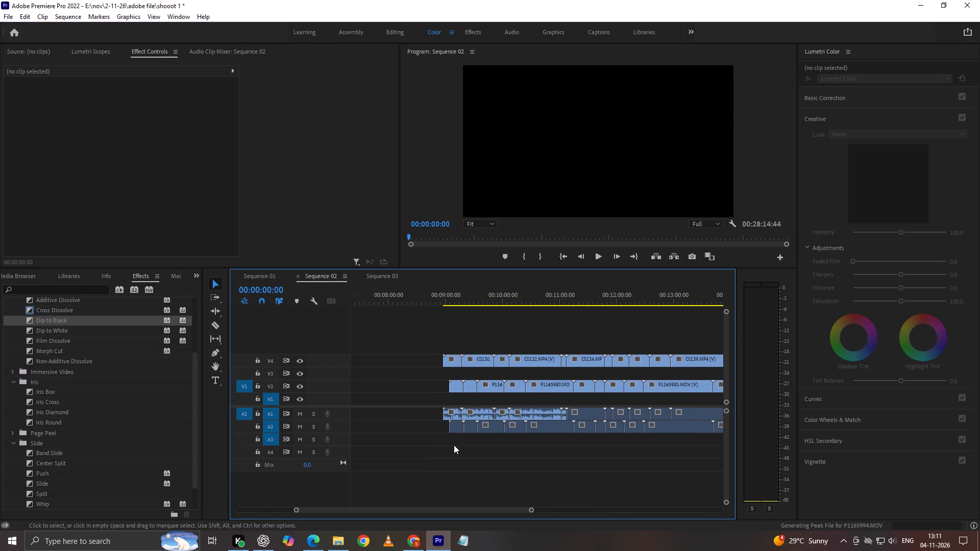
pyautogui.moveTo(436, 339); pyautogui.dragTo(454, 388)
pyautogui.moveTo(455, 388); pyautogui.dragTo(390, 388)
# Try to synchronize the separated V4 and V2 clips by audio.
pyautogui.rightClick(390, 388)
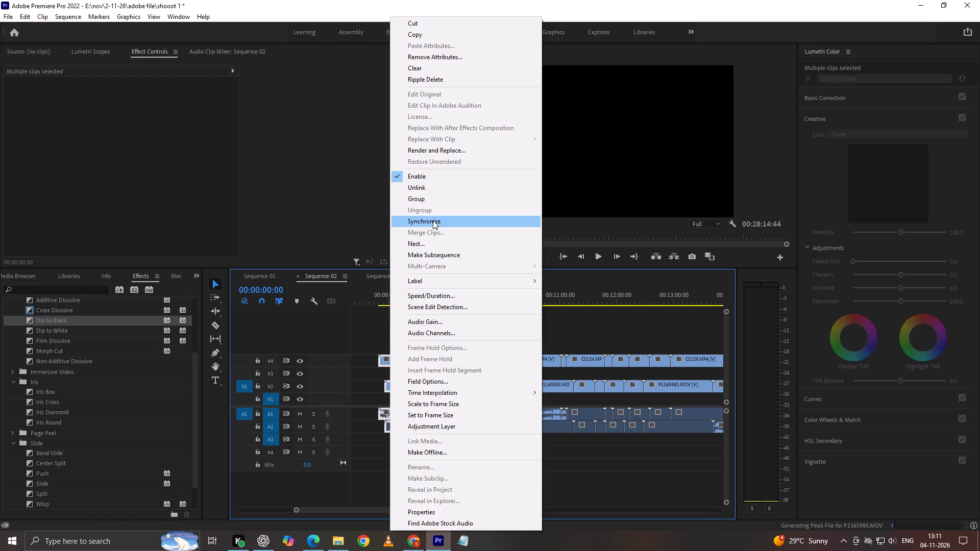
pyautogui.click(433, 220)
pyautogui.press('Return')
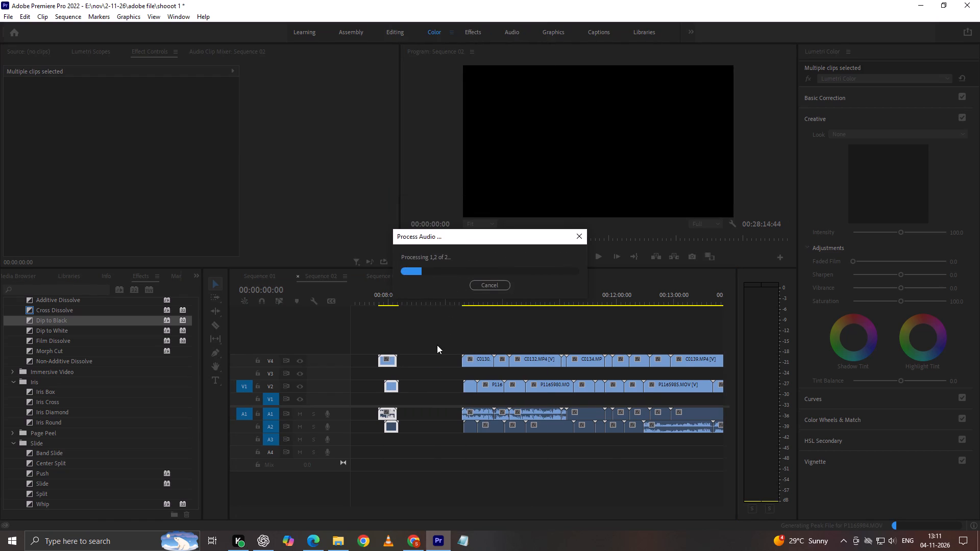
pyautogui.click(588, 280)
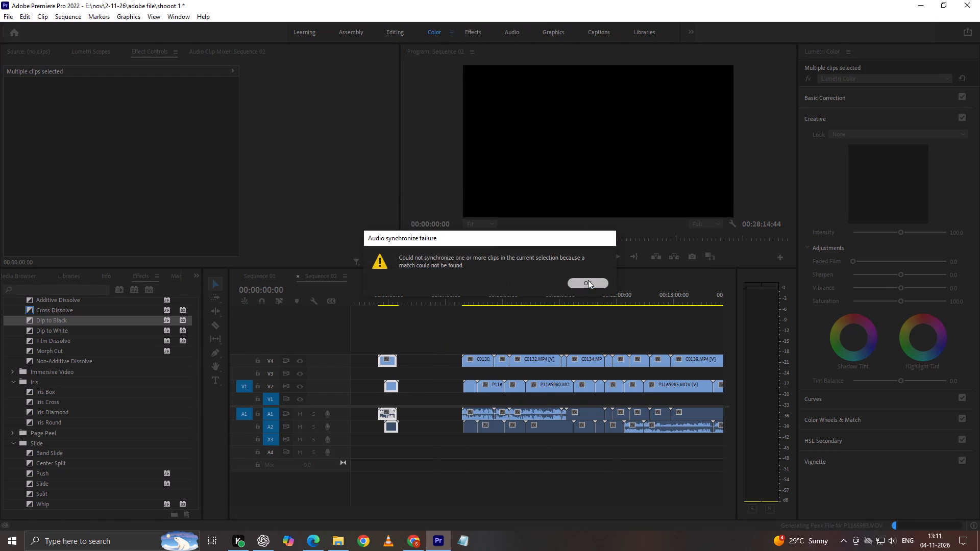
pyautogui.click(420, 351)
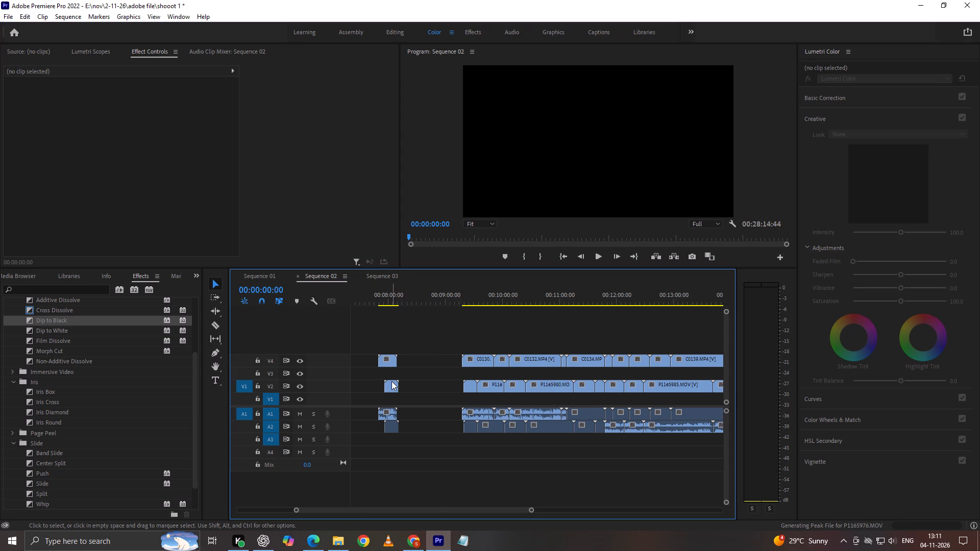
# Check the source clips in the part 2 folder and find the clip containing 5976 in Sequence 02.
pyautogui.click(338, 542)
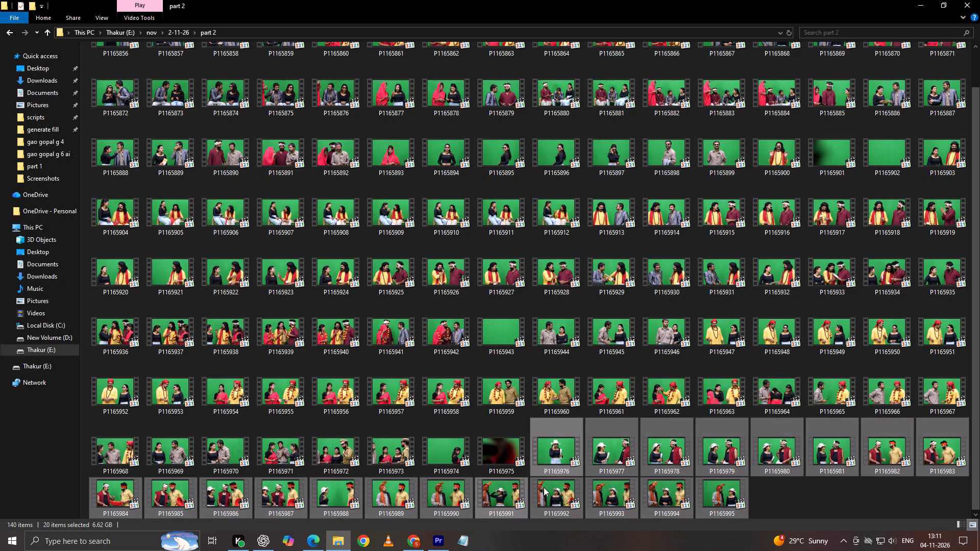
pyautogui.click(442, 538)
pyautogui.click(461, 322)
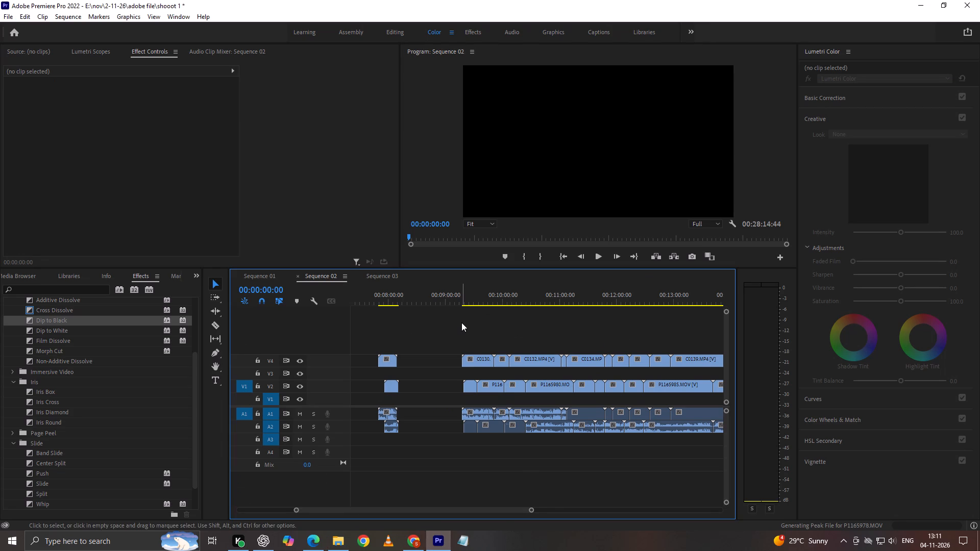
pyautogui.hotkey('ctrl', 'f')
pyautogui.write('5976')
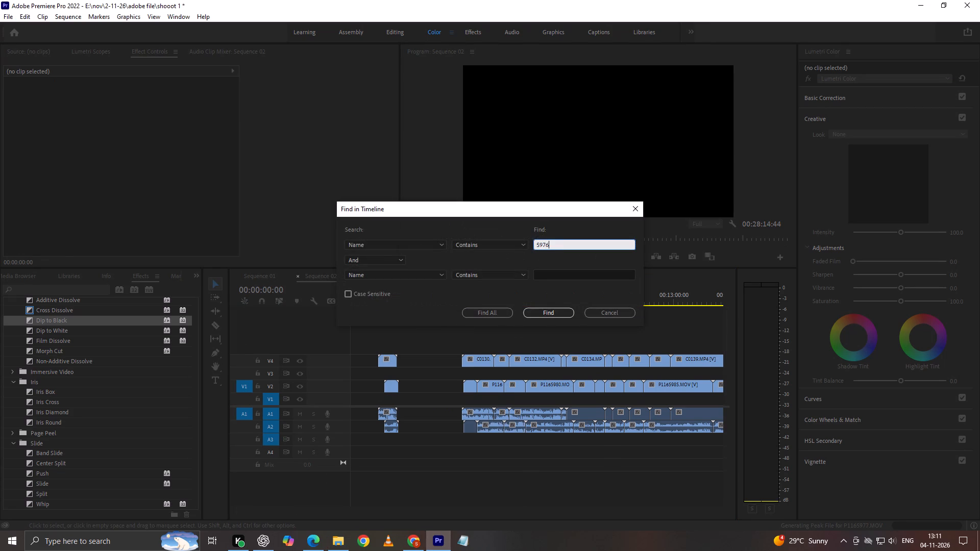
pyautogui.press('Return')
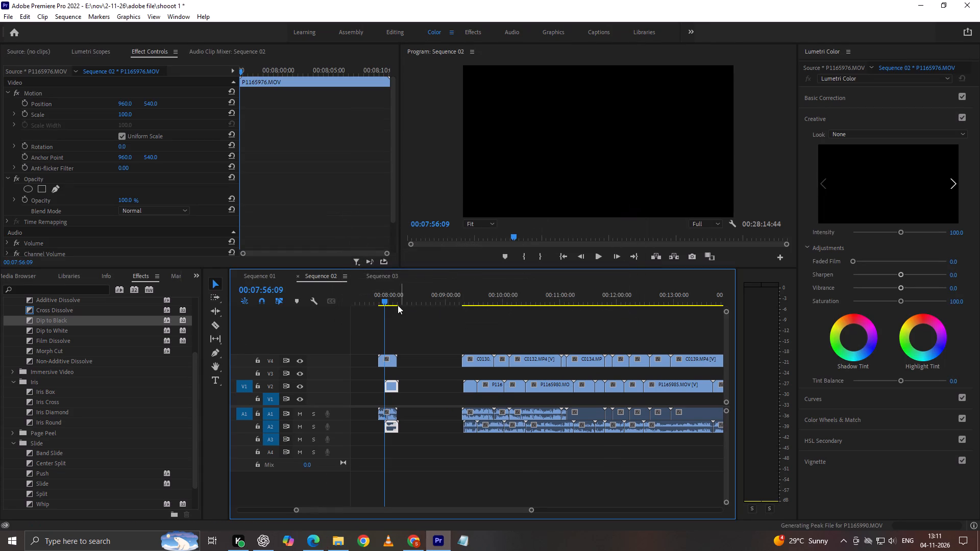
pyautogui.click(411, 331)
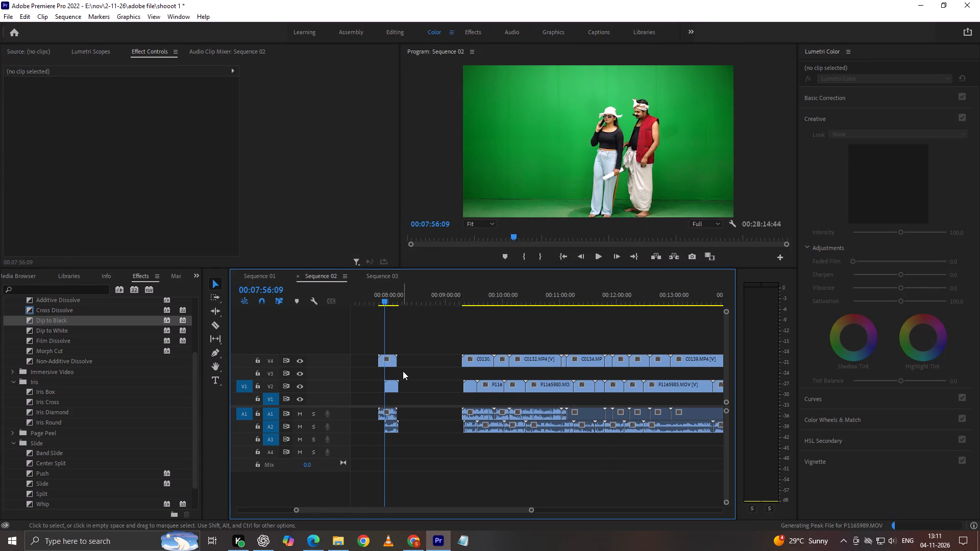
# Hide and restore the V4 track output to compare its picture with the V2 clip underneath.
pyautogui.click(304, 361)
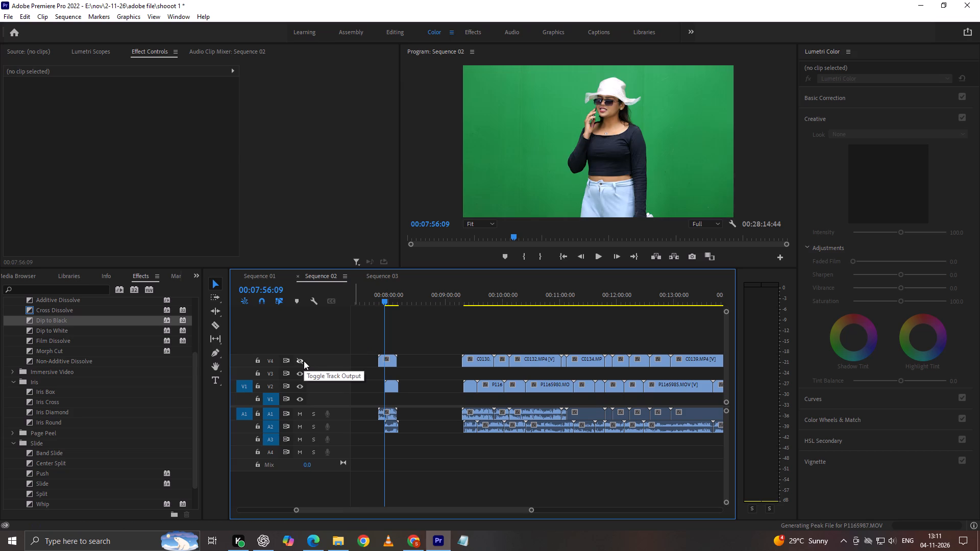
pyautogui.click(304, 361)
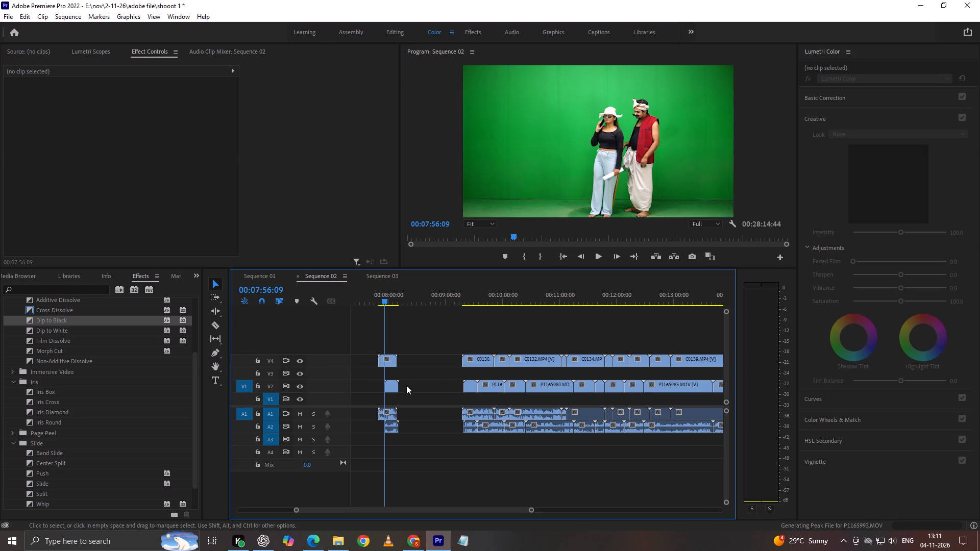
# Move clip P1165976 with its audio later on V2, clear of the V4 clip, to about 00:08:24.
pyautogui.moveTo(394, 382); pyautogui.dragTo(413, 383)
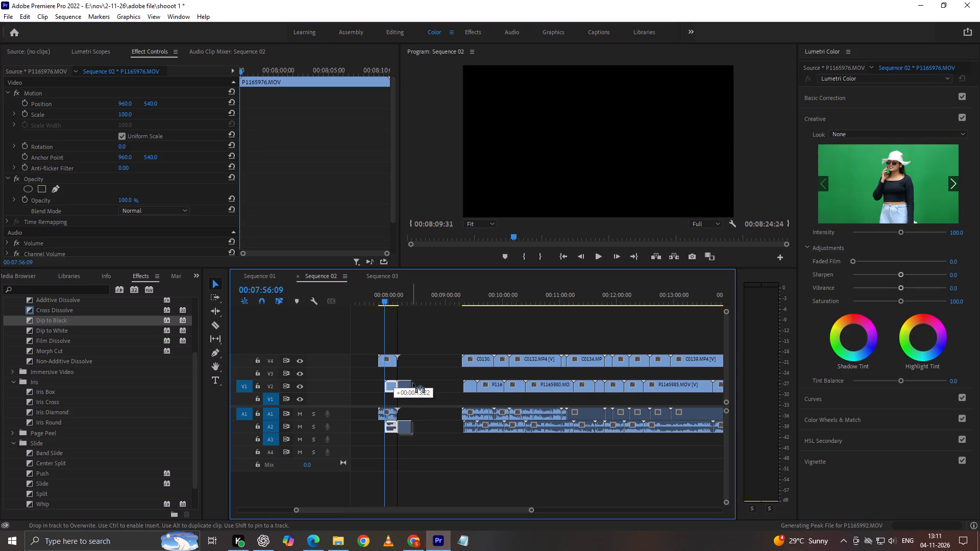
pyautogui.moveTo(413, 383); pyautogui.dragTo(421, 385)
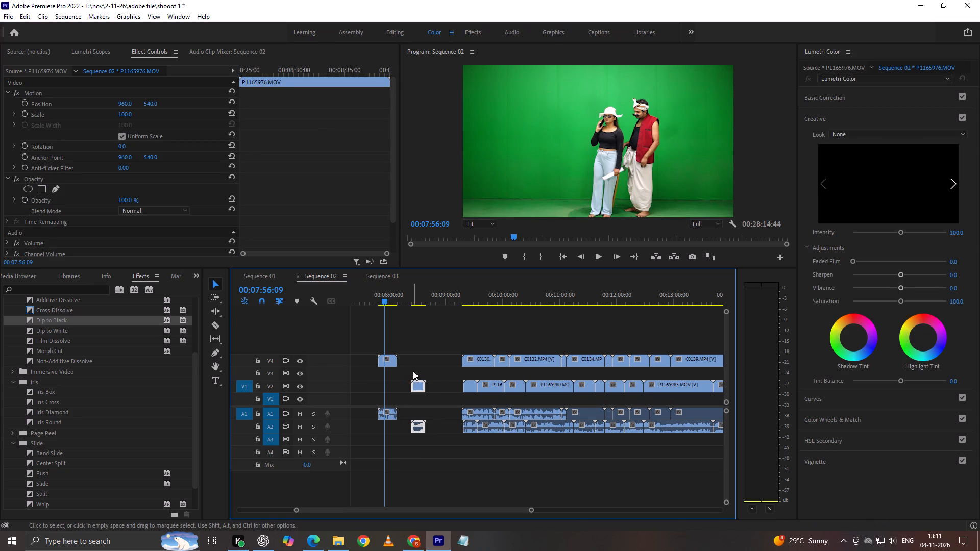
# Move clip C0129 with its audio earlier on V4, to about 00:07:05.
pyautogui.keyDown('alt'); pyautogui.scroll(2, 410, 369); pyautogui.keyUp('alt')
pyautogui.keyDown('alt'); pyautogui.scroll(-1, 410, 369); pyautogui.keyUp('alt')
pyautogui.keyDown('alt'); pyautogui.scroll(8, 410, 369); pyautogui.keyUp('alt')
pyautogui.keyDown('alt'); pyautogui.scroll(-5, 410, 369); pyautogui.keyUp('alt')
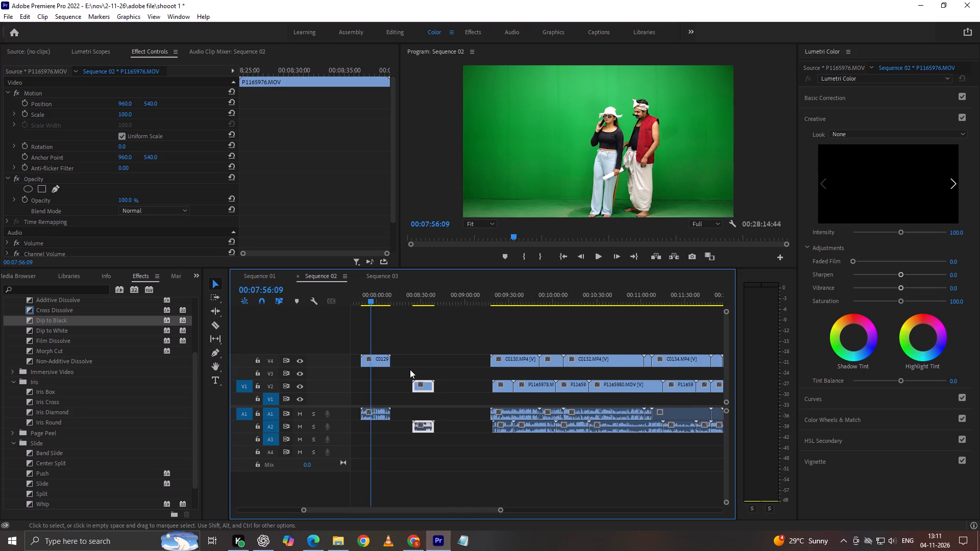
pyautogui.scroll(6, 410, 369)
pyautogui.moveTo(473, 362); pyautogui.dragTo(408, 362)
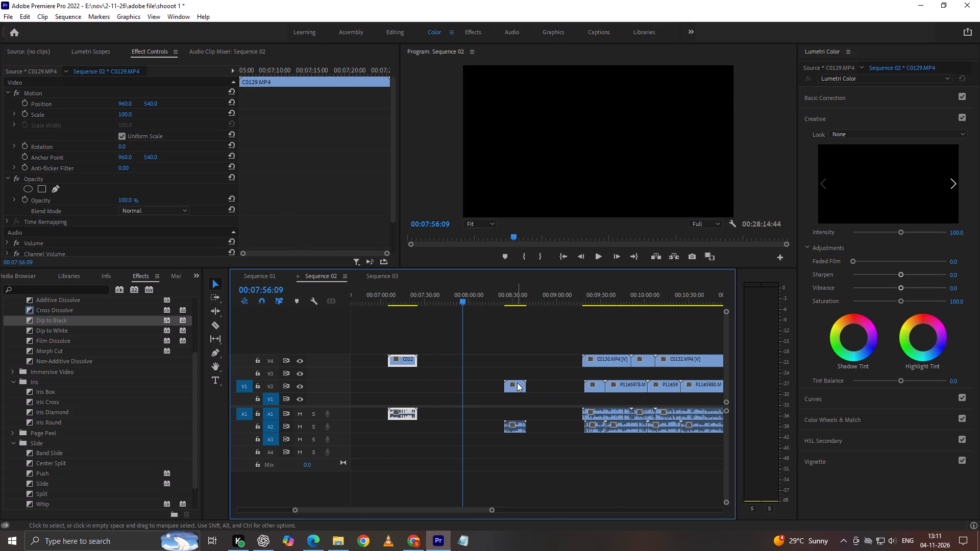
# Move C0130 above P1165976 at about 00:08:24 and try to synchronize the two clips by audio.
pyautogui.moveTo(614, 359); pyautogui.dragTo(541, 358)
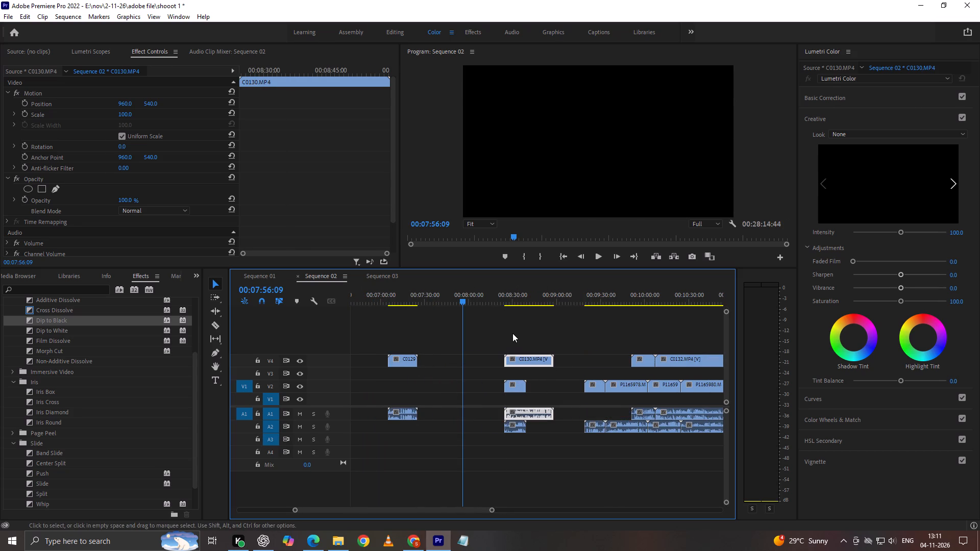
pyautogui.moveTo(512, 333); pyautogui.dragTo(517, 403)
pyautogui.click(529, 281)
pyautogui.click(540, 300)
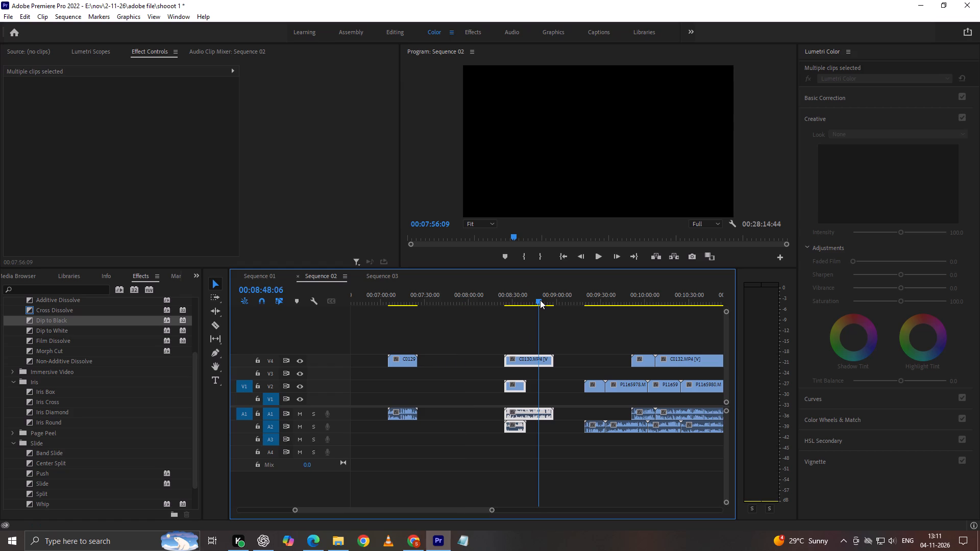
pyautogui.rightClick(523, 354)
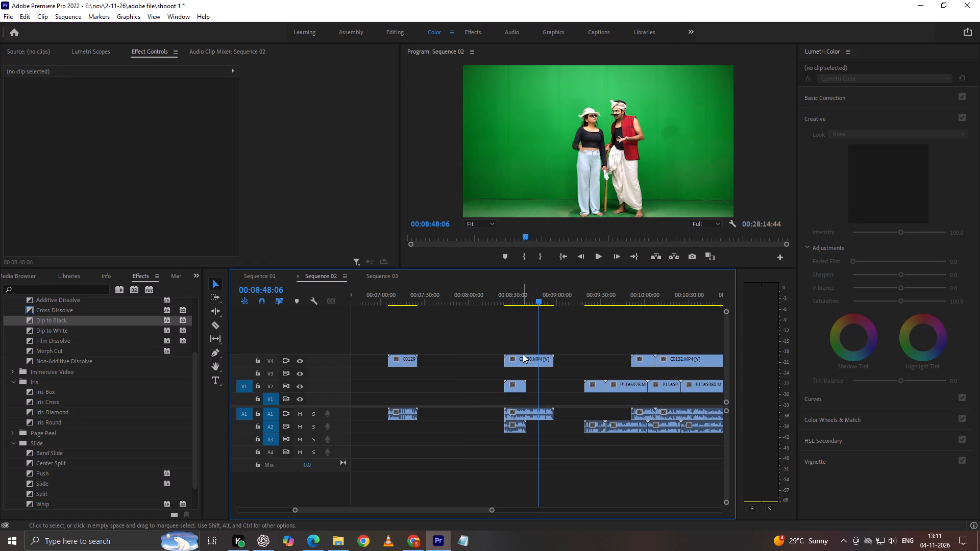
pyautogui.moveTo(499, 326); pyautogui.dragTo(514, 402)
pyautogui.rightClick(527, 358)
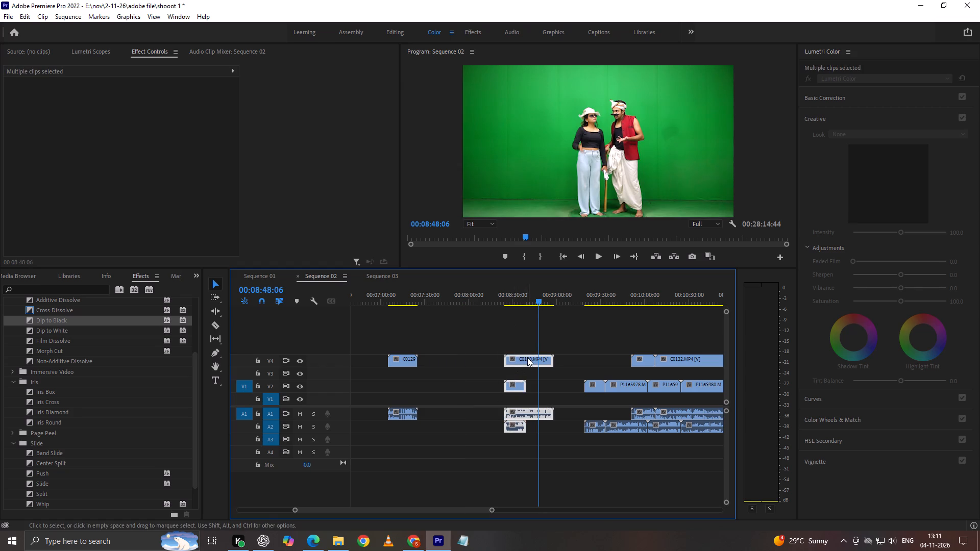
pyautogui.click(585, 219)
pyautogui.press('Return')
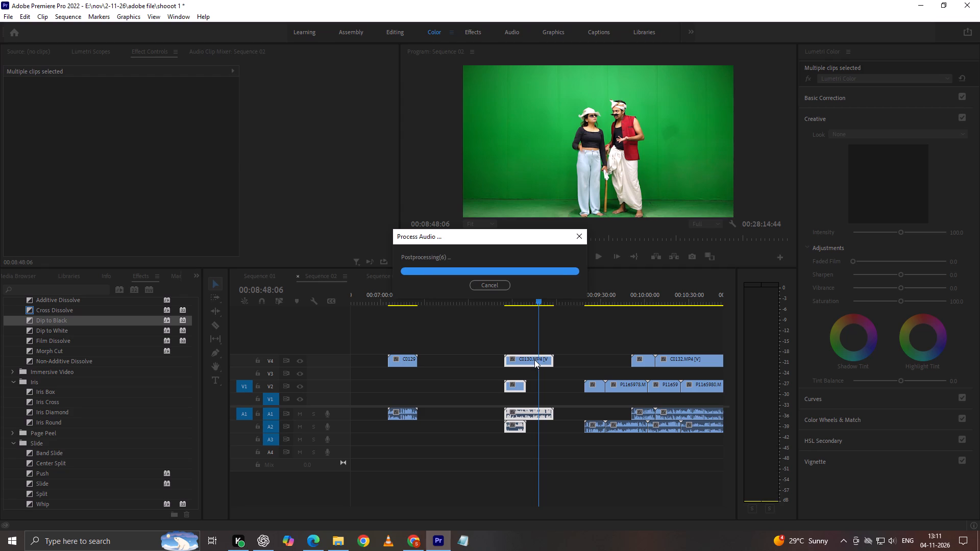
pyautogui.click(596, 281)
pyautogui.click(589, 335)
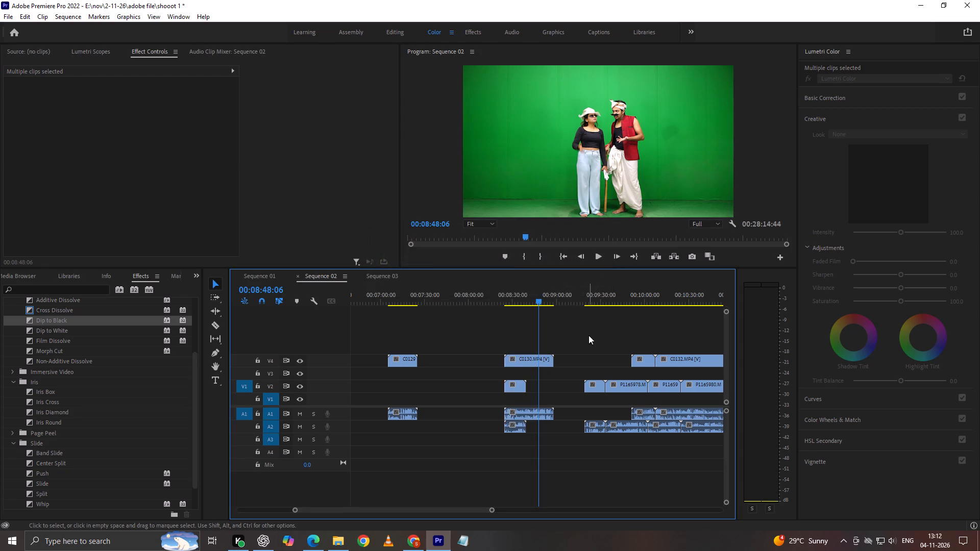
# Line up C0131 with the V2 clip before P1165978, move both to about 00:09:10, and try to synchronize them by audio.
pyautogui.scroll(-9, 483, 366)
pyautogui.scroll(5, 467, 365)
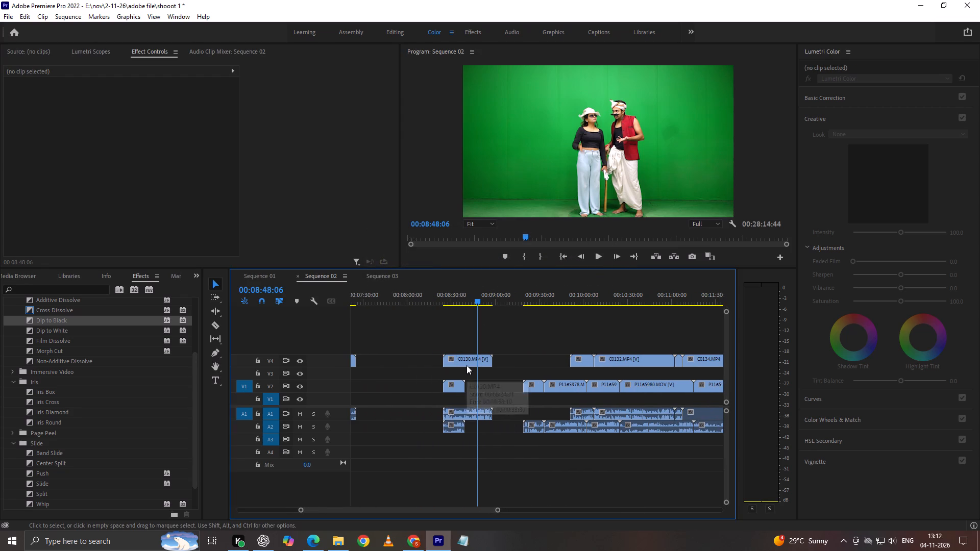
pyautogui.click(523, 350)
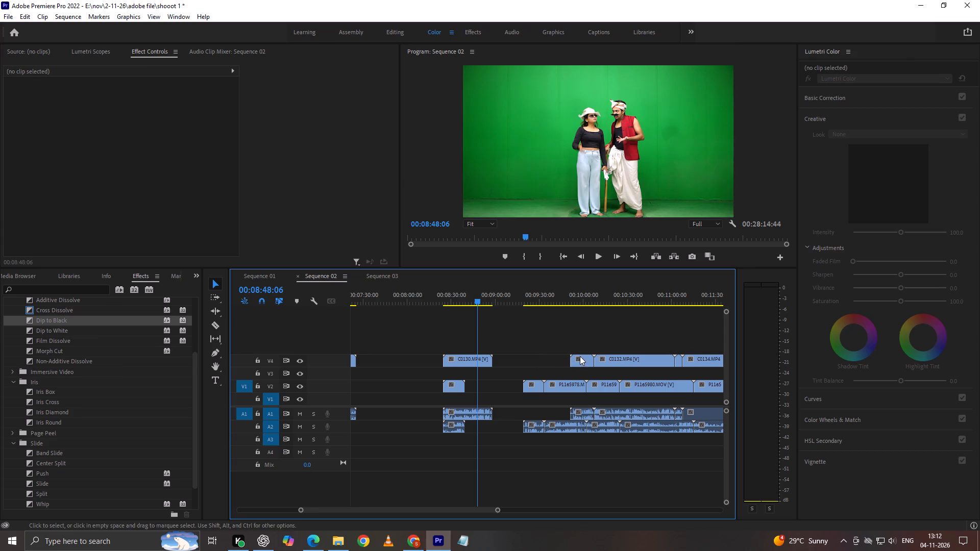
pyautogui.moveTo(585, 358); pyautogui.dragTo(538, 356)
pyautogui.moveTo(527, 330); pyautogui.dragTo(520, 415)
pyautogui.moveTo(535, 384); pyautogui.dragTo(535, 384)
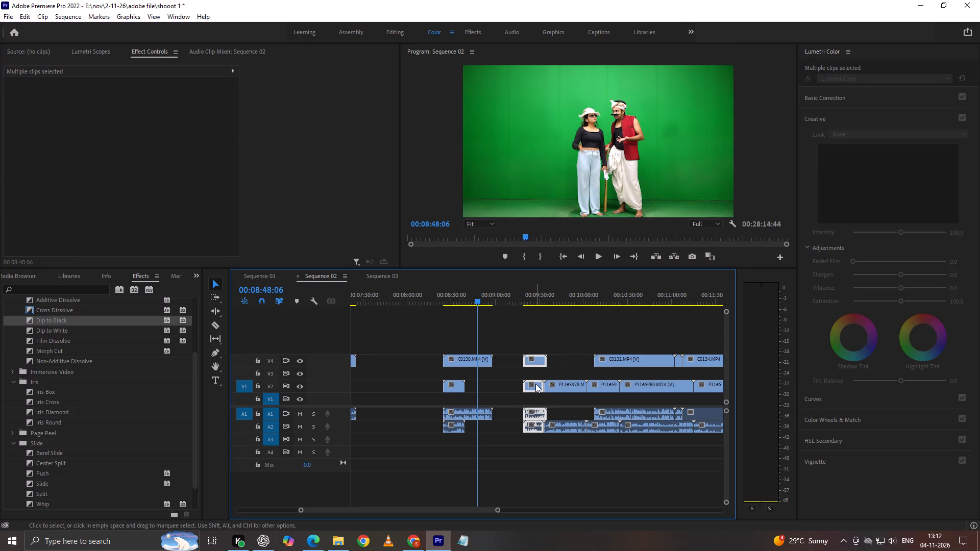
pyautogui.moveTo(535, 384); pyautogui.dragTo(522, 384)
pyautogui.rightClick(522, 384)
pyautogui.click(574, 223)
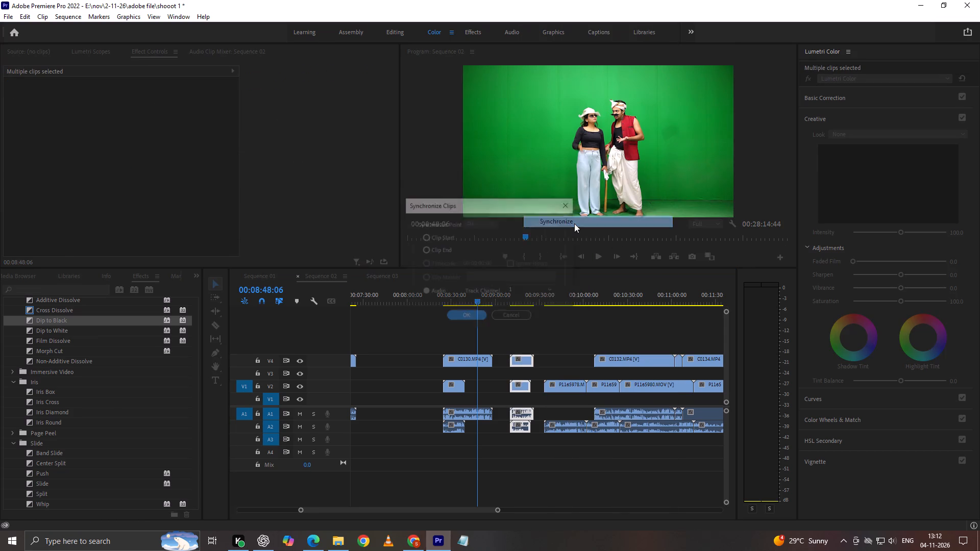
pyautogui.press('Return')
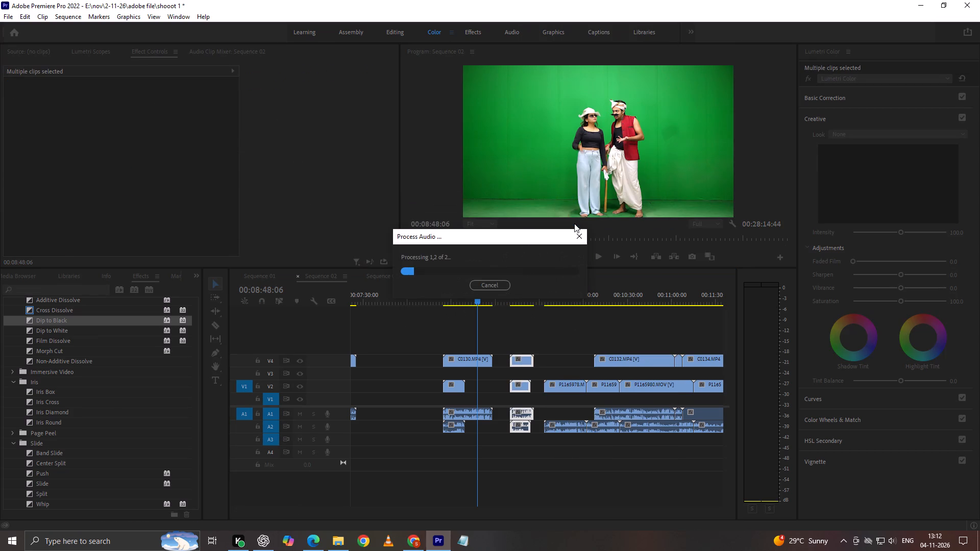
pyautogui.click(580, 284)
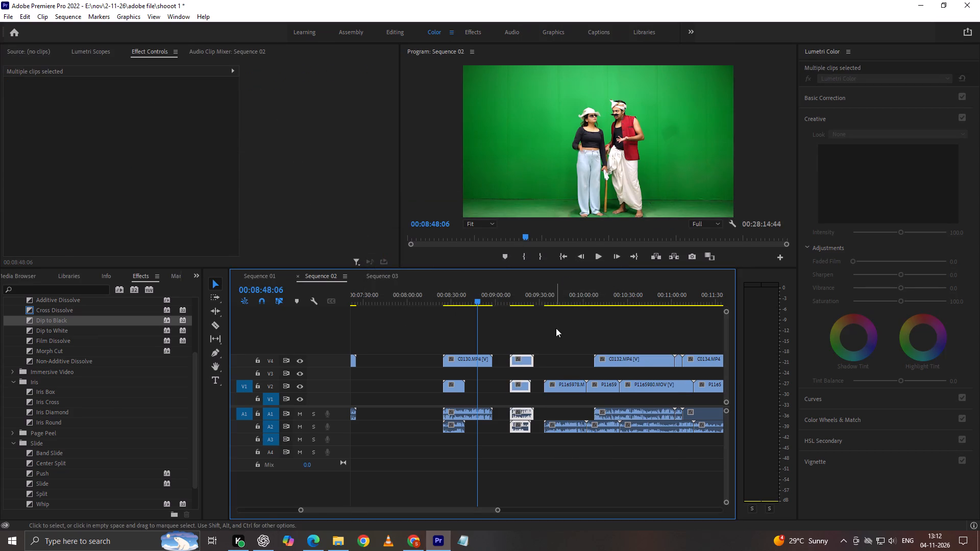
pyautogui.click(556, 328)
# Hide and restore the V4 track output at 00:09:22:10 to compare C0131 with the V2 clip underneath.
pyautogui.click(529, 298)
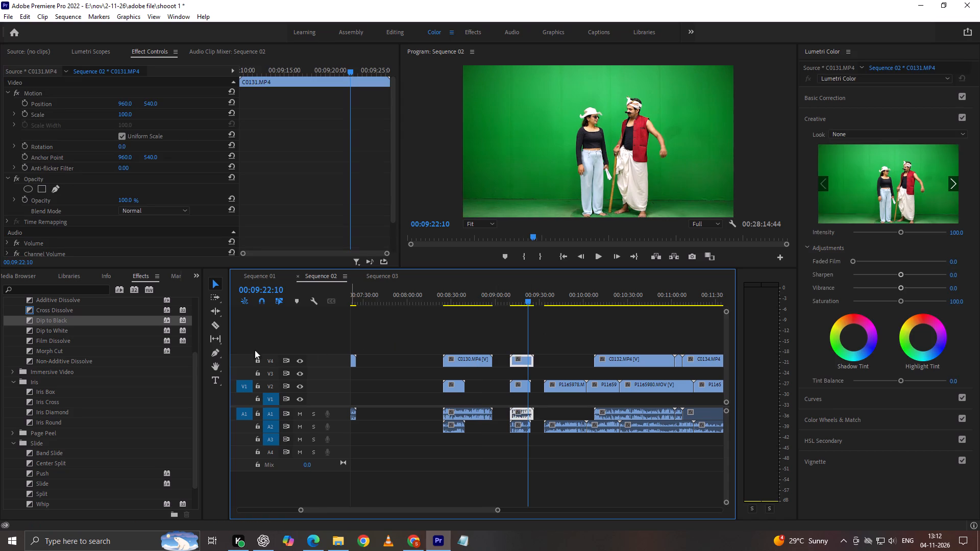
pyautogui.click(300, 360)
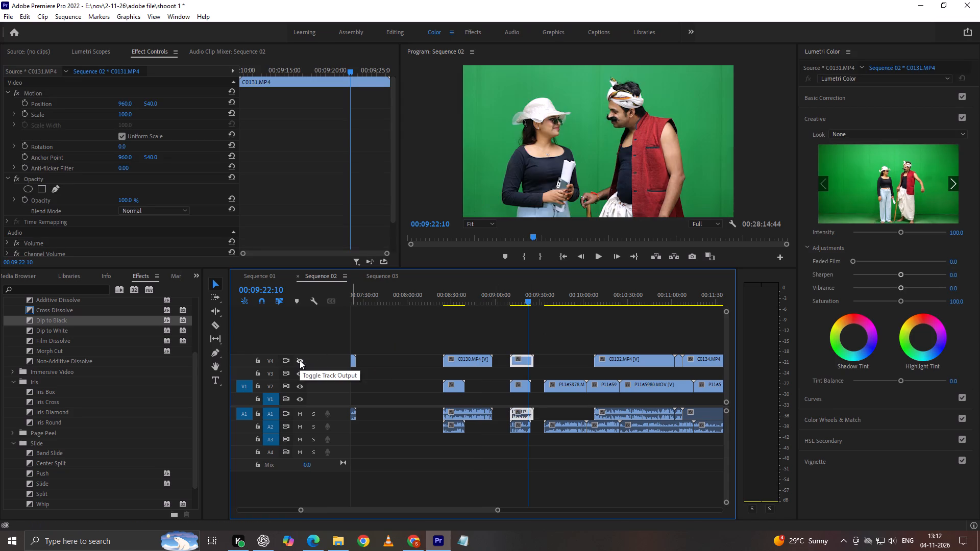
pyautogui.click(300, 360)
# Move clip P1165976 with its audio back beneath C0129, at about 00:07:05.
pyautogui.scroll(7, 545, 447)
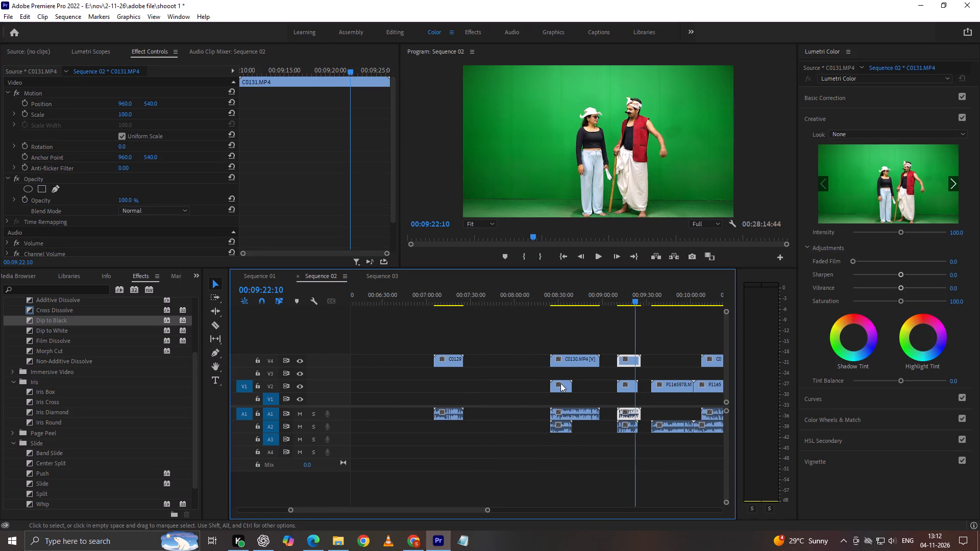
pyautogui.click(564, 386)
pyautogui.moveTo(566, 386); pyautogui.dragTo(450, 386)
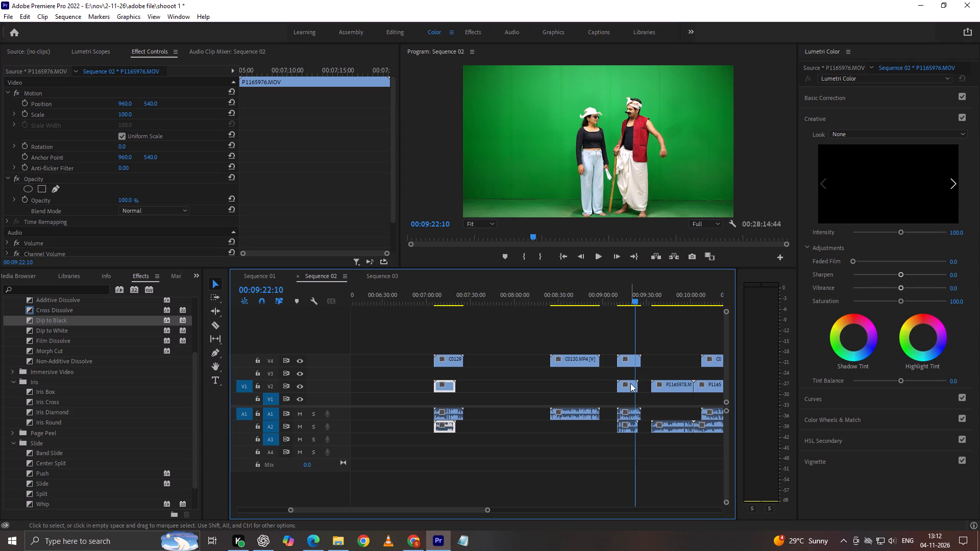
# Move the V2 clip under C0131 to beneath C0130 and try to synchronize that pair by audio.
pyautogui.moveTo(630, 383); pyautogui.dragTo(560, 387)
pyautogui.moveTo(569, 454); pyautogui.dragTo(587, 352)
pyautogui.rightClick(560, 389)
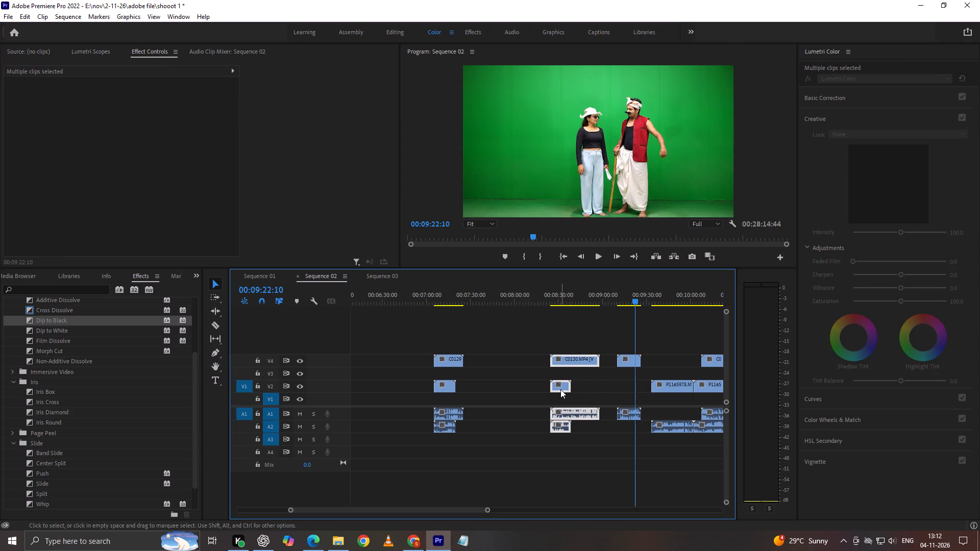
pyautogui.click(628, 220)
pyautogui.press('Return')
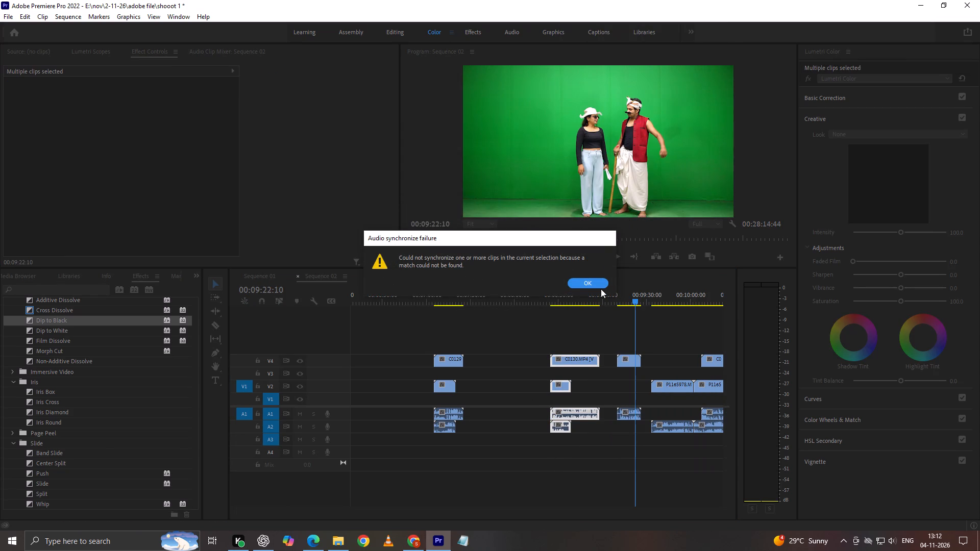
pyautogui.click(601, 289)
pyautogui.click(685, 336)
pyautogui.click(589, 280)
pyautogui.click(659, 335)
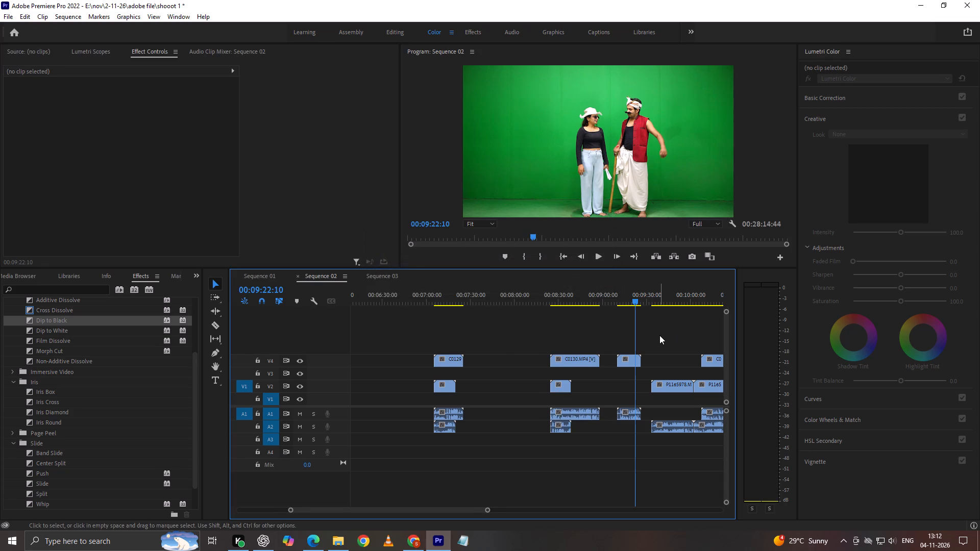
# Move the V2 clips from P1165985 onward, with their audio, later so they start beneath C0139 at about 00:13:10.
pyautogui.scroll(-13, 659, 335)
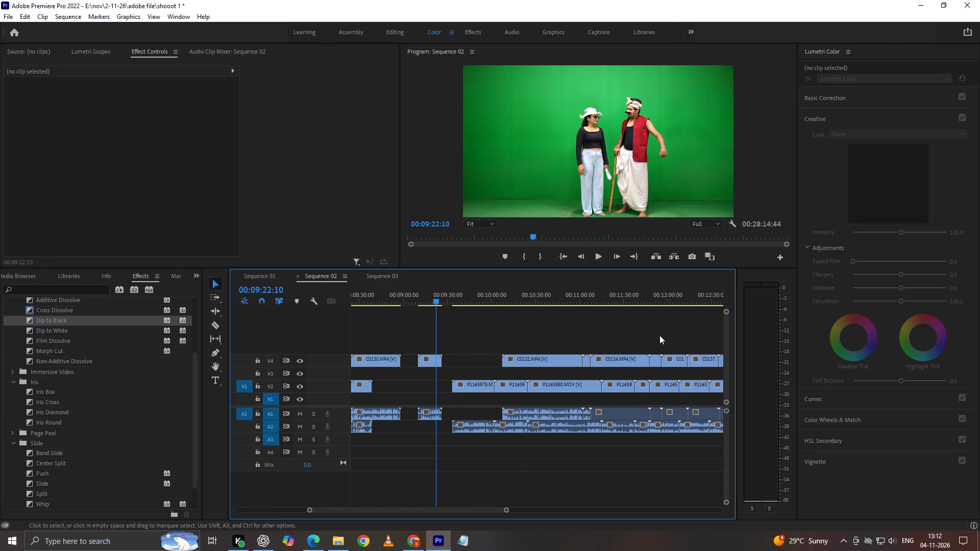
pyautogui.scroll(-8, 659, 335)
pyautogui.keyDown('alt'); pyautogui.scroll(-10, 636, 324); pyautogui.keyUp('alt')
pyautogui.keyDown('alt'); pyautogui.scroll(1, 636, 324); pyautogui.keyUp('alt')
pyautogui.keyDown('alt'); pyautogui.scroll(-6, 636, 324); pyautogui.keyUp('alt')
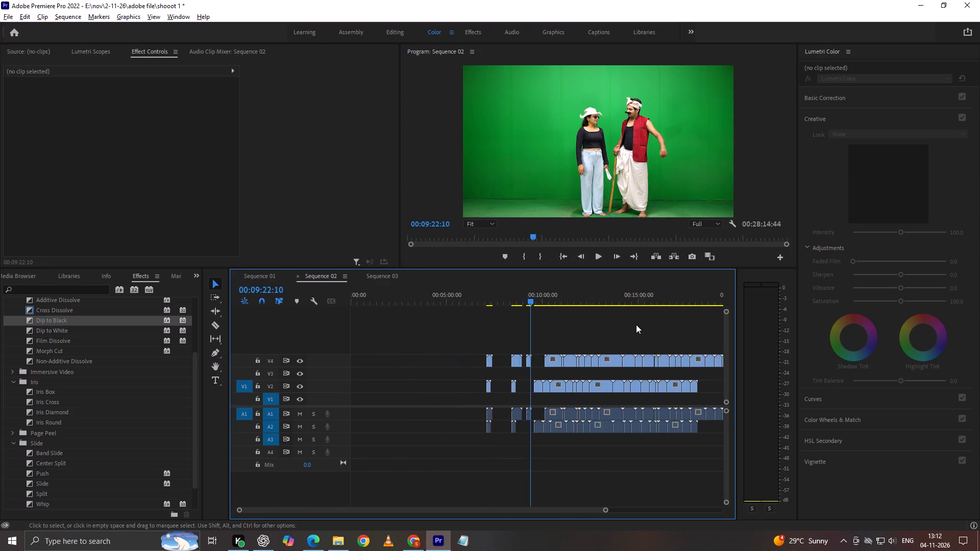
pyautogui.scroll(-6, 636, 324)
pyautogui.moveTo(612, 384); pyautogui.dragTo(489, 389)
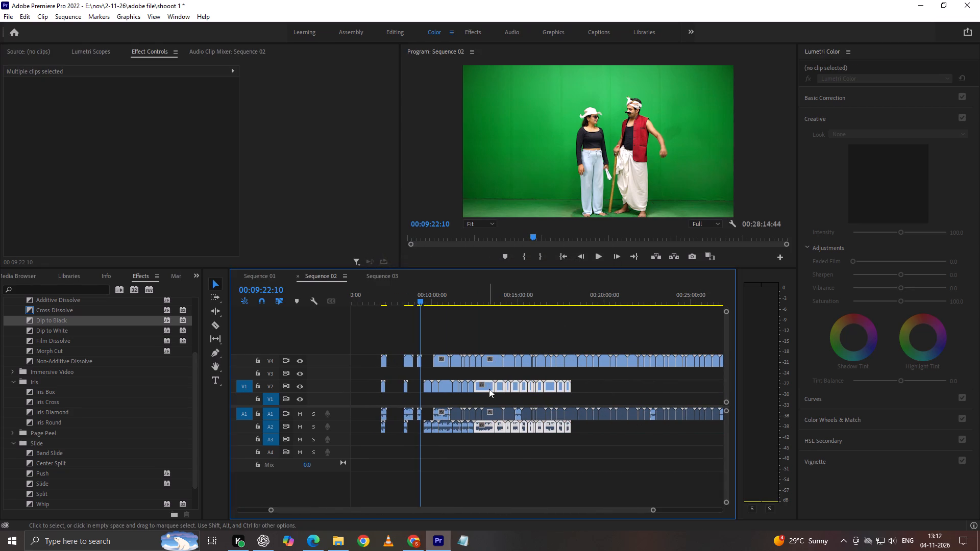
pyautogui.moveTo(489, 389); pyautogui.dragTo(501, 390)
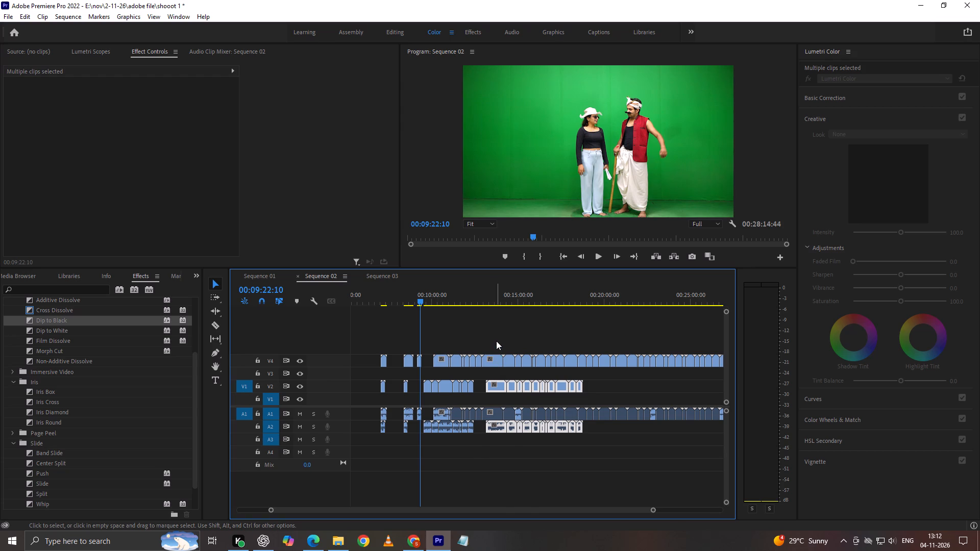
# Move all V4 and V2 clips from C0139 and P1165985 onward, with their audio, later to about 00:19.
pyautogui.keyDown('alt'); pyautogui.scroll(-5, 496, 341); pyautogui.keyUp('alt')
pyautogui.moveTo(489, 341); pyautogui.dragTo(653, 446)
pyautogui.moveTo(488, 387); pyautogui.dragTo(551, 386)
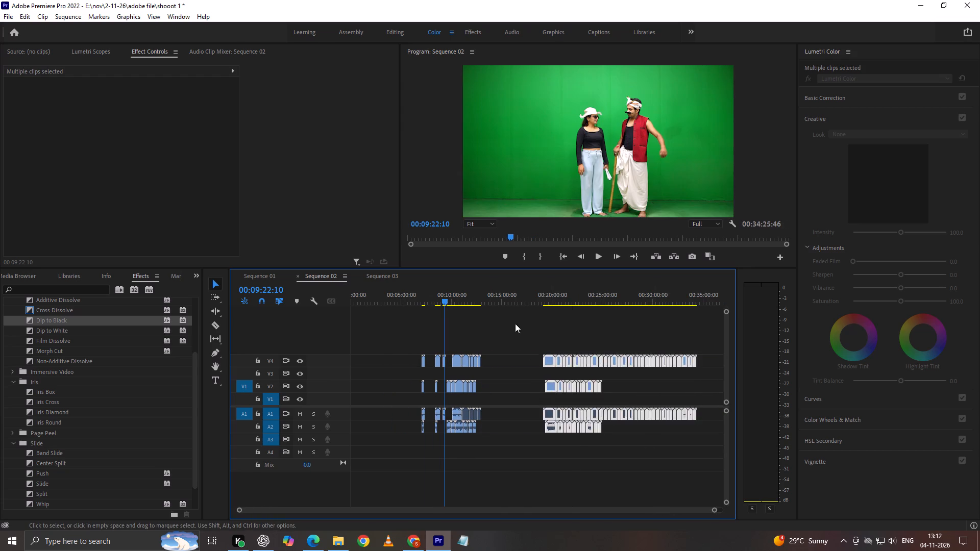
# Move C0139 and P1165985 together to about 00:16:45, clear of the other clips, and synchronize them by audio.
pyautogui.moveTo(515, 321); pyautogui.dragTo(550, 397)
pyautogui.moveTo(550, 385); pyautogui.dragTo(524, 384)
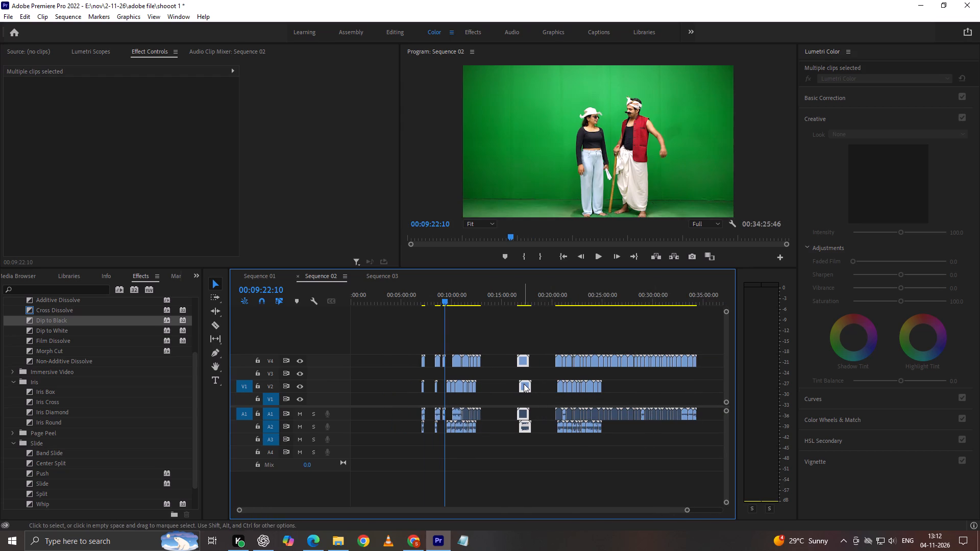
pyautogui.press('b')
pyautogui.press('Return')
# Line up the V2 clip preceding P1165985 with the V4 clip preceding C0139, move the pair to about 00:15:40, and synchronize them.
pyautogui.keyDown('alt'); pyautogui.scroll(13, 486, 365); pyautogui.keyUp('alt')
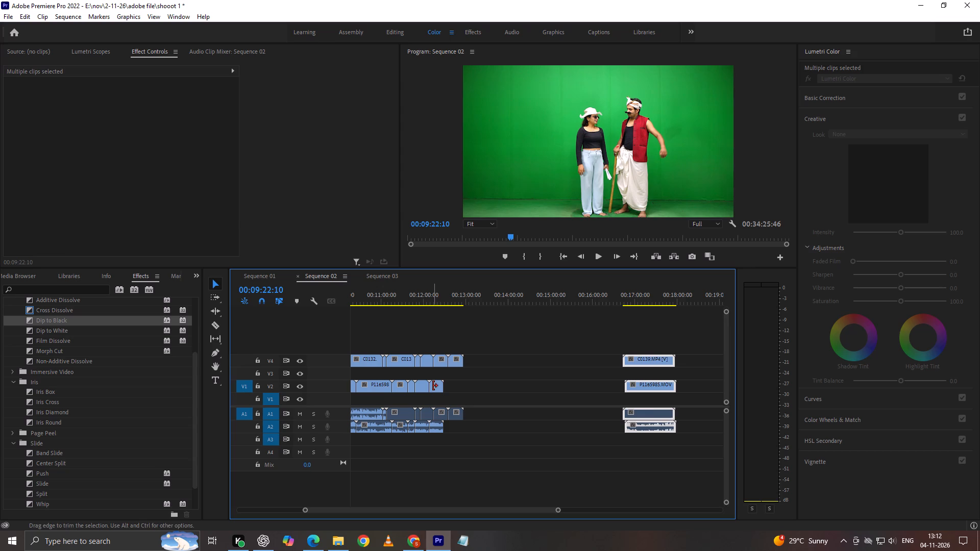
pyautogui.moveTo(435, 387); pyautogui.dragTo(452, 391)
pyautogui.moveTo(448, 454); pyautogui.dragTo(478, 389)
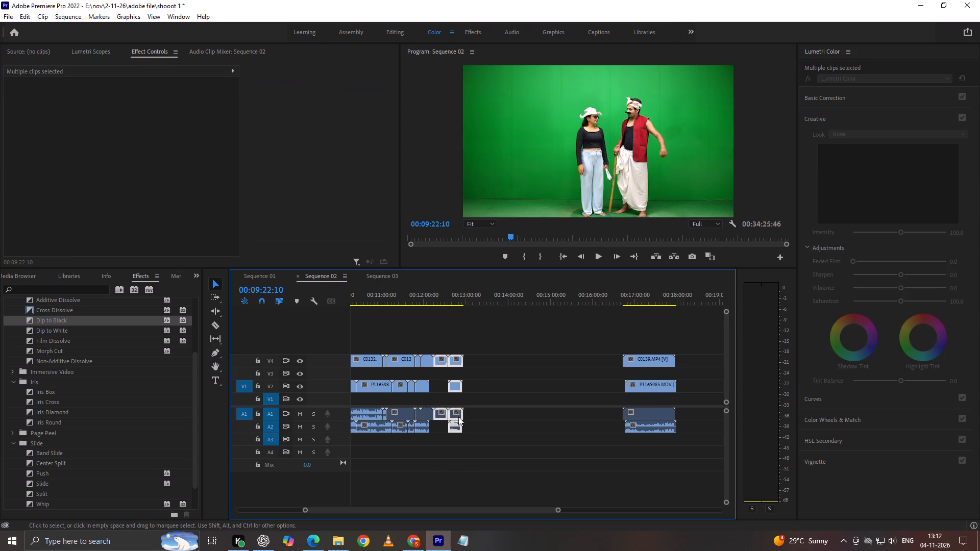
pyautogui.moveTo(455, 472); pyautogui.dragTo(477, 378)
pyautogui.moveTo(454, 411); pyautogui.dragTo(583, 406)
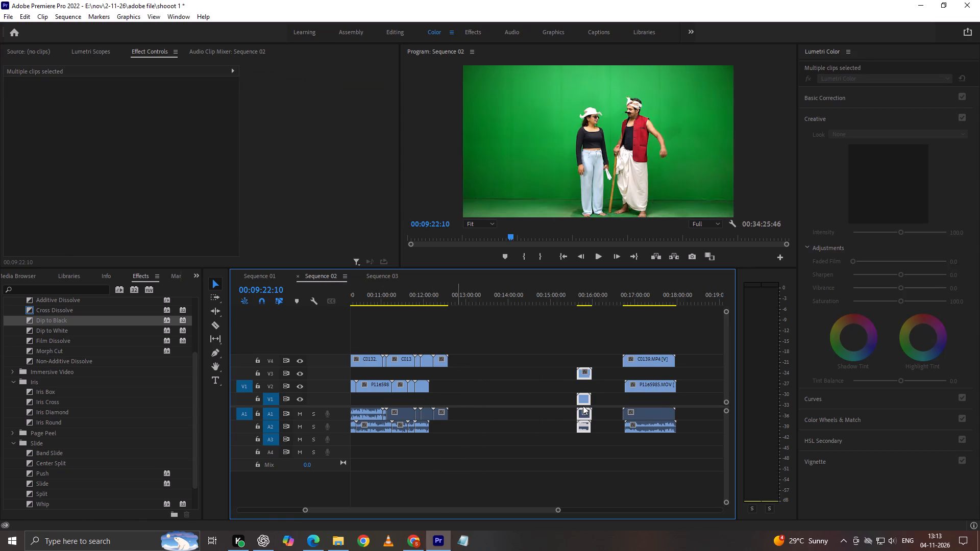
pyautogui.moveTo(585, 400); pyautogui.dragTo(585, 391)
pyautogui.rightClick(585, 388)
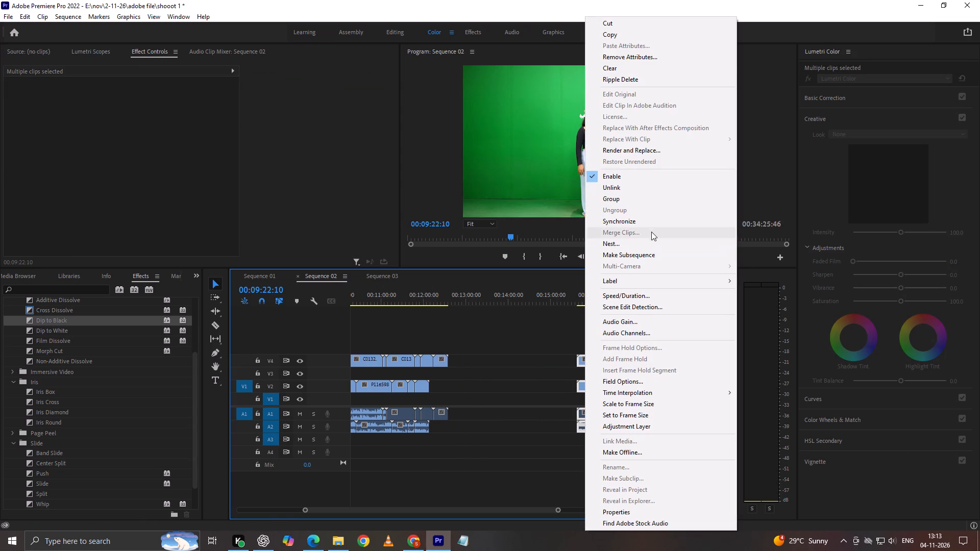
pyautogui.click(652, 223)
pyautogui.press('Return')
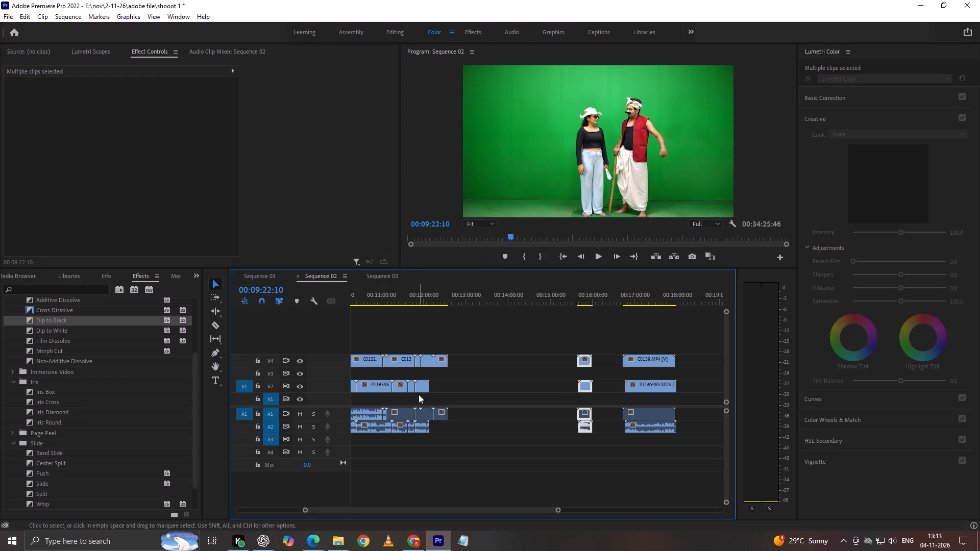
# Line up P1165983 beneath the last V4 clip before the gap, move the pair to about 00:13:35, and synchronize them by audio.
pyautogui.moveTo(423, 390); pyautogui.dragTo(444, 388)
pyautogui.moveTo(447, 334); pyautogui.dragTo(443, 417)
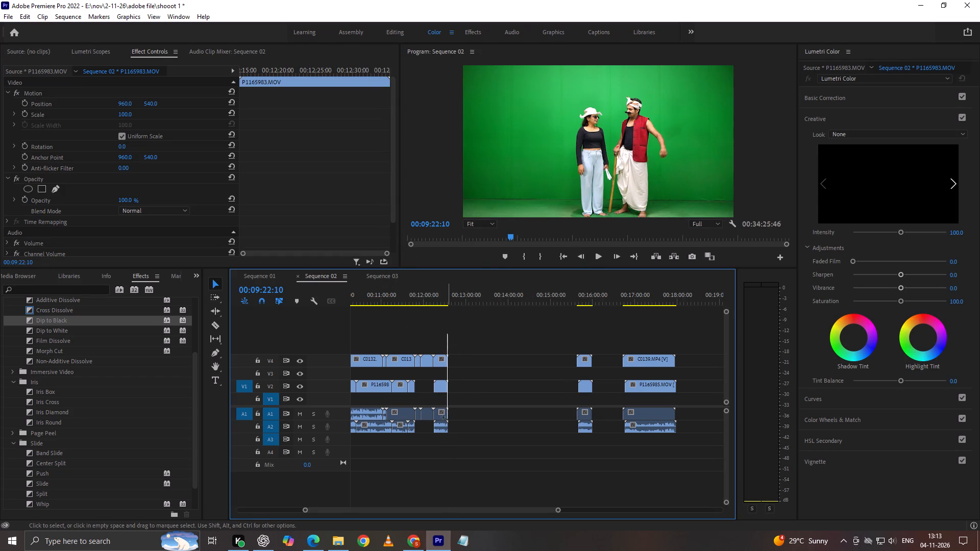
pyautogui.moveTo(443, 417); pyautogui.dragTo(438, 412)
pyautogui.moveTo(442, 386); pyautogui.dragTo(499, 386)
pyautogui.rightClick(499, 386)
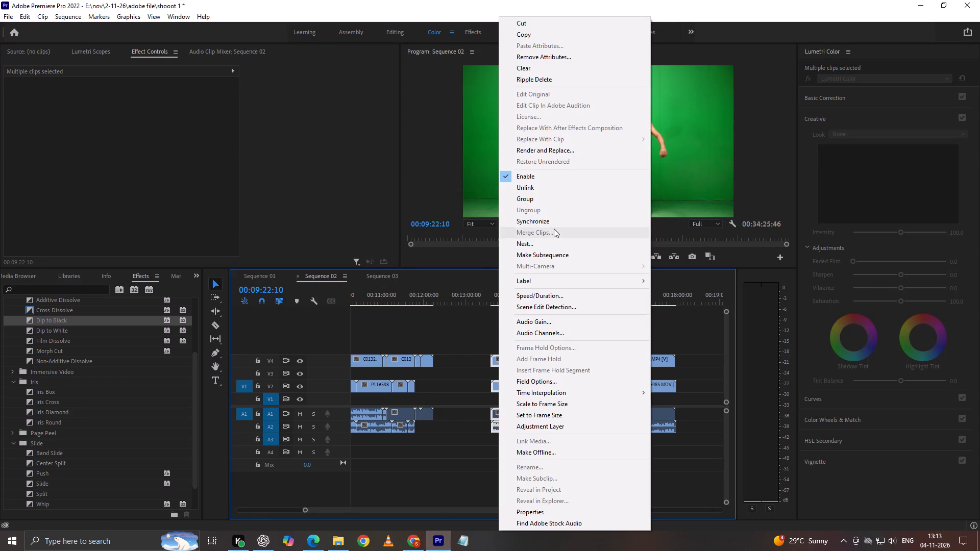
pyautogui.click(554, 221)
pyautogui.click(478, 321)
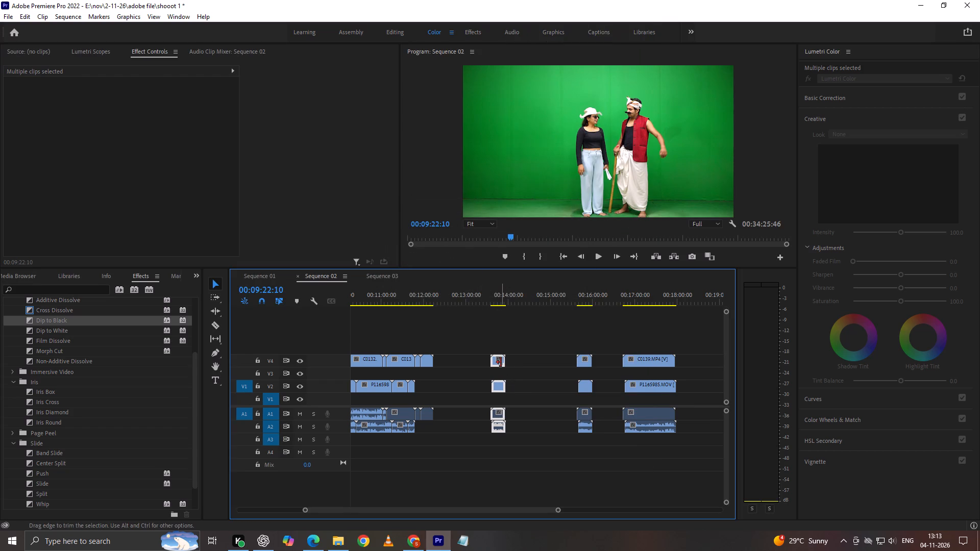
# Place the P1165983 pair beside the following synchronized pair, and move both pairs to about 00:16:00, close against C0139.
pyautogui.moveTo(499, 362); pyautogui.dragTo(568, 361)
pyautogui.moveTo(568, 330); pyautogui.dragTo(583, 413)
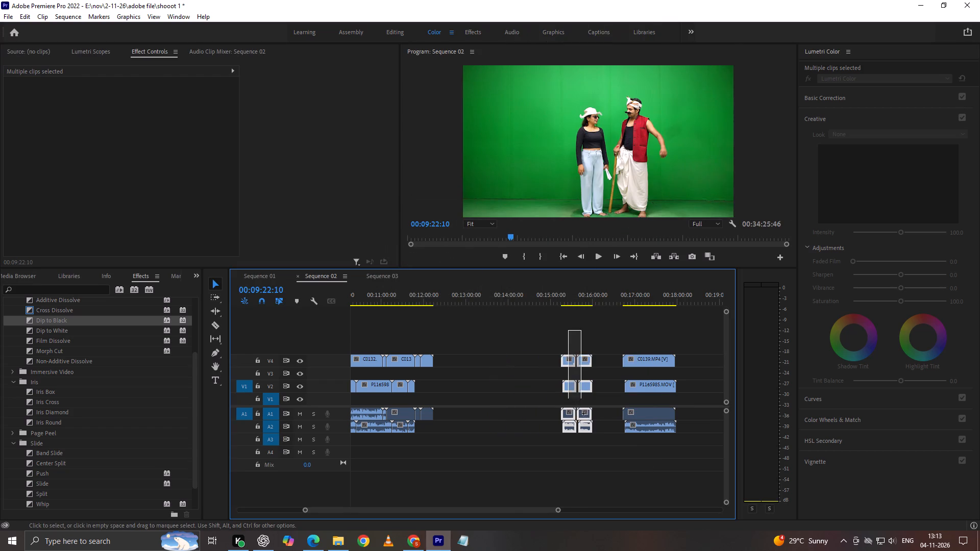
pyautogui.moveTo(583, 413); pyautogui.dragTo(584, 417)
pyautogui.moveTo(583, 360); pyautogui.dragTo(610, 365)
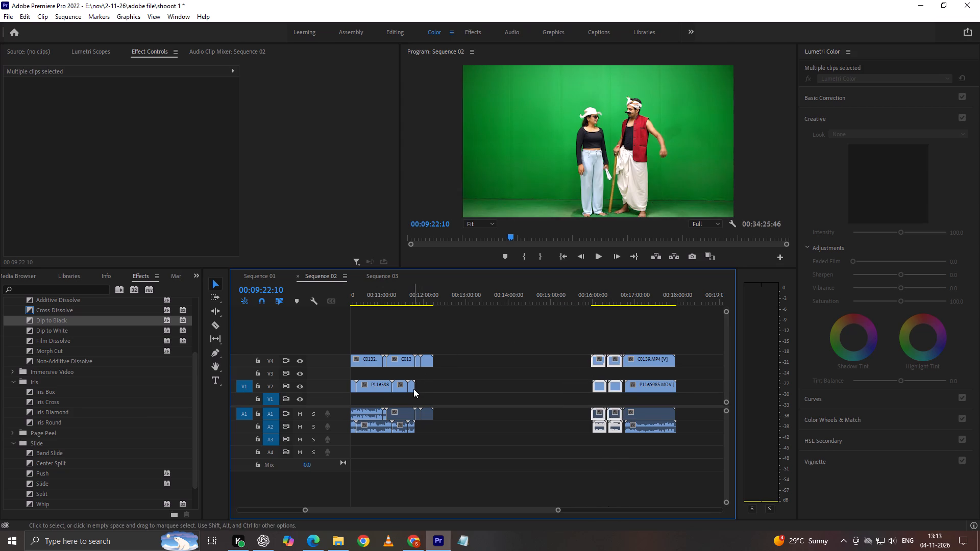
# Synchronize P1165982 by audio with the last V4 clip before the gap and move the pair to about 00:15:40.
pyautogui.moveTo(413, 389); pyautogui.dragTo(432, 388)
pyautogui.moveTo(449, 341); pyautogui.dragTo(431, 398)
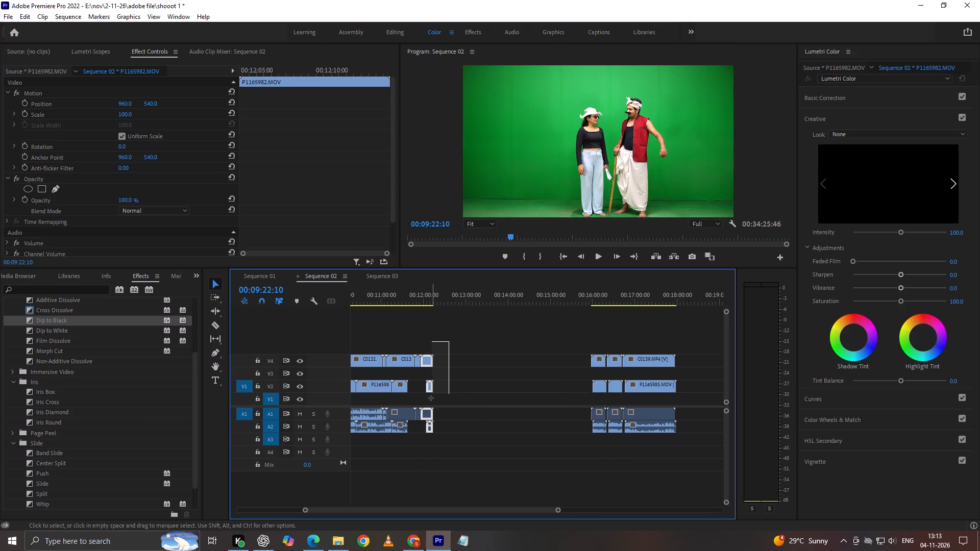
pyautogui.moveTo(431, 398); pyautogui.dragTo(430, 398)
pyautogui.moveTo(431, 383); pyautogui.dragTo(464, 384)
pyautogui.rightClick(464, 384)
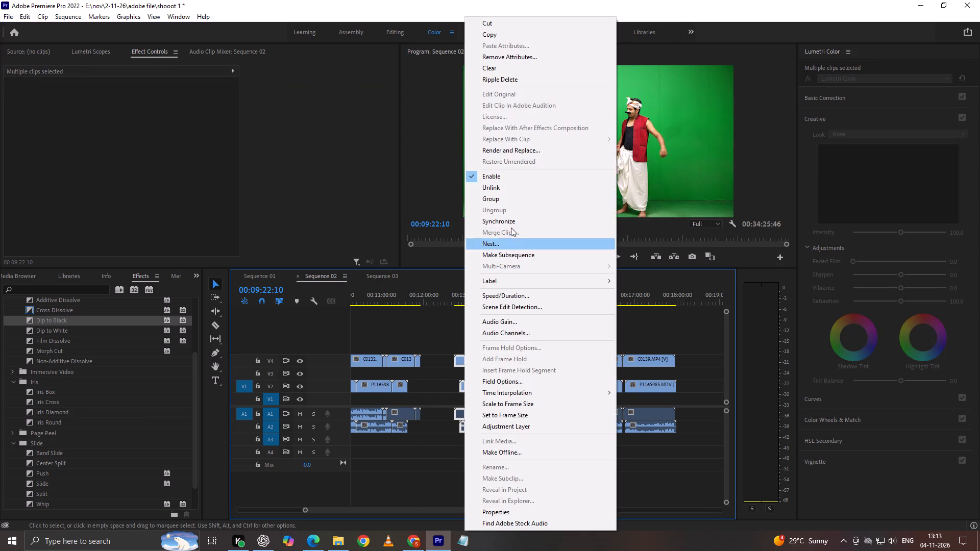
pyautogui.click(512, 223)
pyautogui.press('Return')
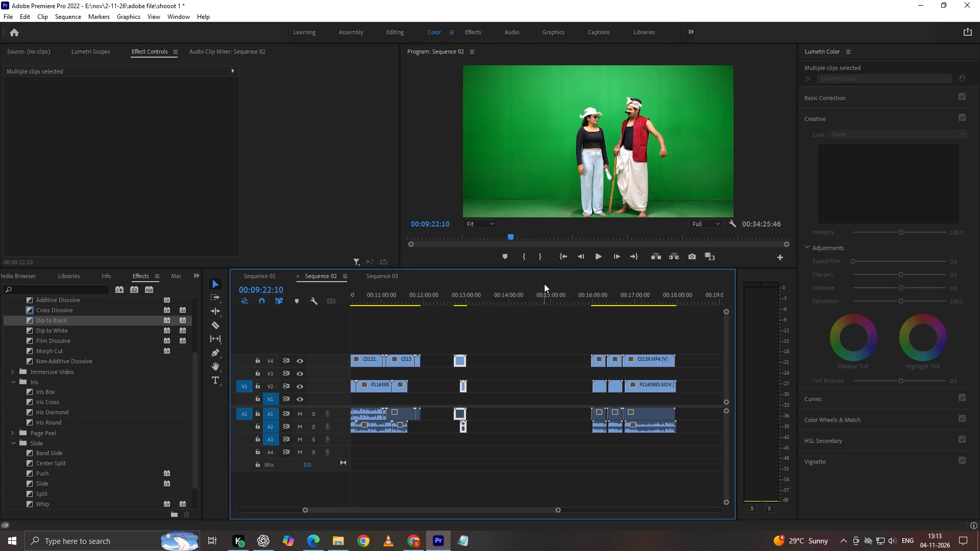
pyautogui.moveTo(460, 360); pyautogui.dragTo(583, 361)
pyautogui.click(513, 332)
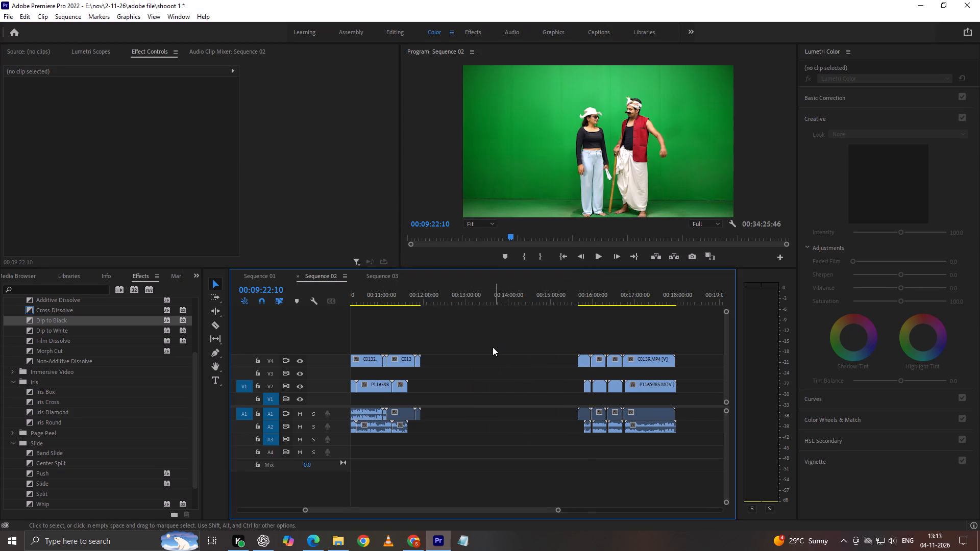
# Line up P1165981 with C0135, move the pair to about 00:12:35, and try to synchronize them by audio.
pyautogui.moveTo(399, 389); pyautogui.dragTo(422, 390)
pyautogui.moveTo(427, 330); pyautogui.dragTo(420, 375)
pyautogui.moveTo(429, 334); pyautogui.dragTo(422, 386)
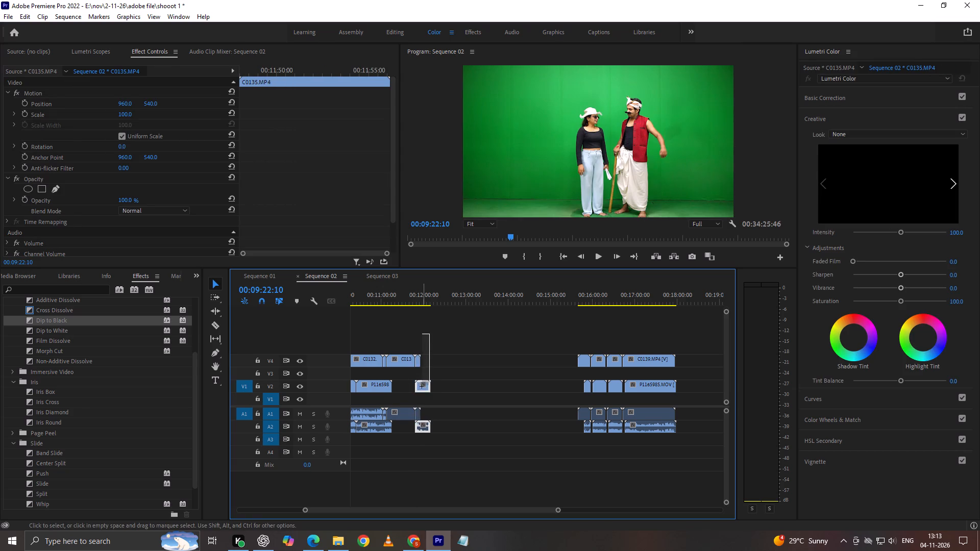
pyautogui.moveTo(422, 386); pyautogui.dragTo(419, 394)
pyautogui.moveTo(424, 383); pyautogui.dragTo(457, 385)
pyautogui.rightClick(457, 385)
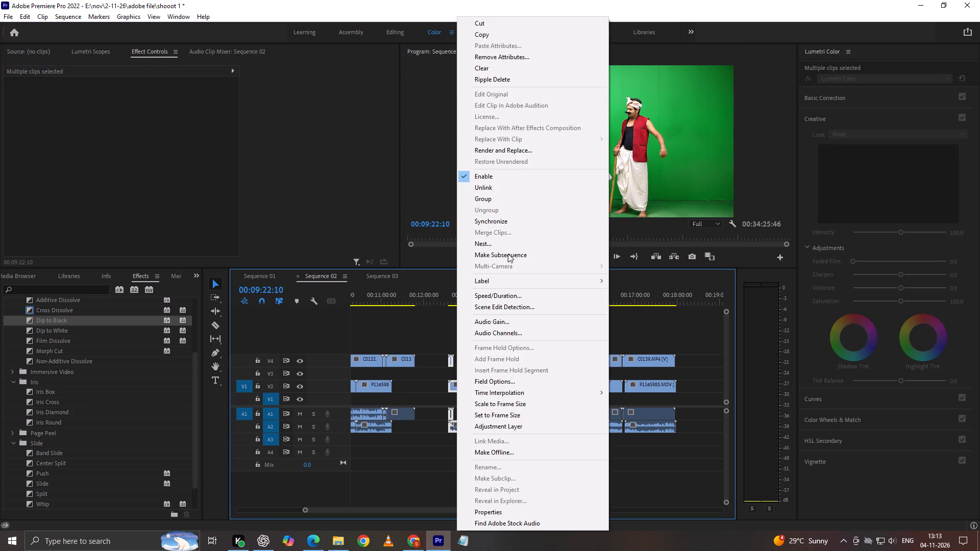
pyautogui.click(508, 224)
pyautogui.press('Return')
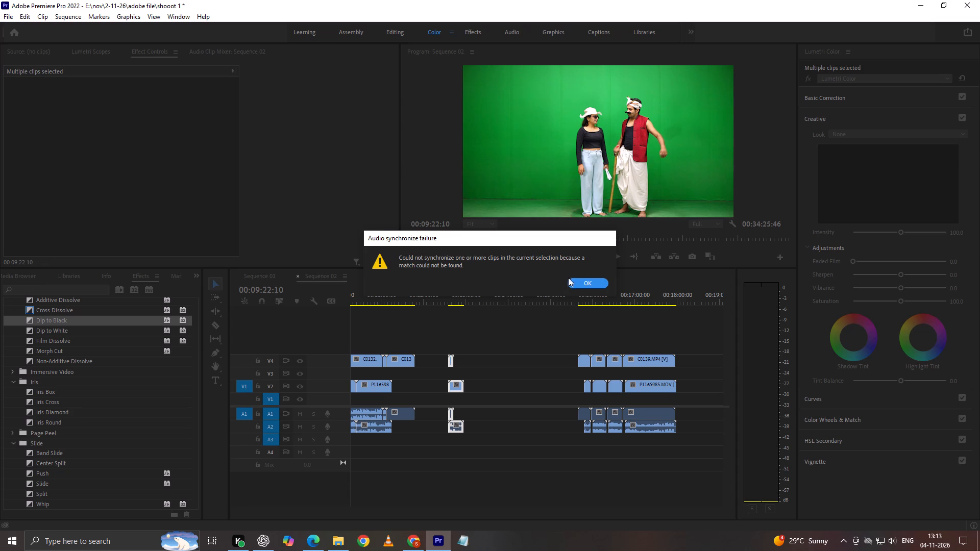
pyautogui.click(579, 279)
# Delete P1165981 and its audio from the sequence.
pyautogui.click(532, 365)
pyautogui.click(454, 384)
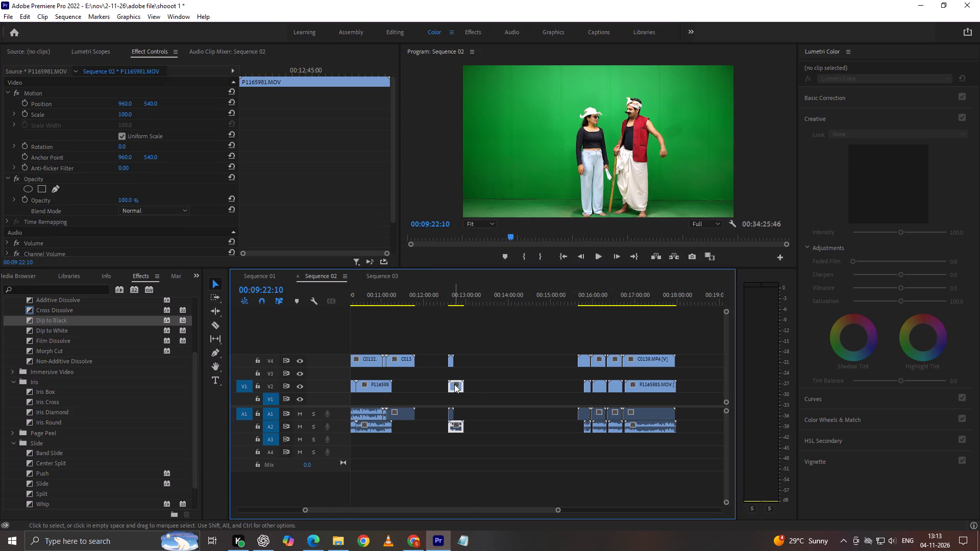
pyautogui.press('Delete')
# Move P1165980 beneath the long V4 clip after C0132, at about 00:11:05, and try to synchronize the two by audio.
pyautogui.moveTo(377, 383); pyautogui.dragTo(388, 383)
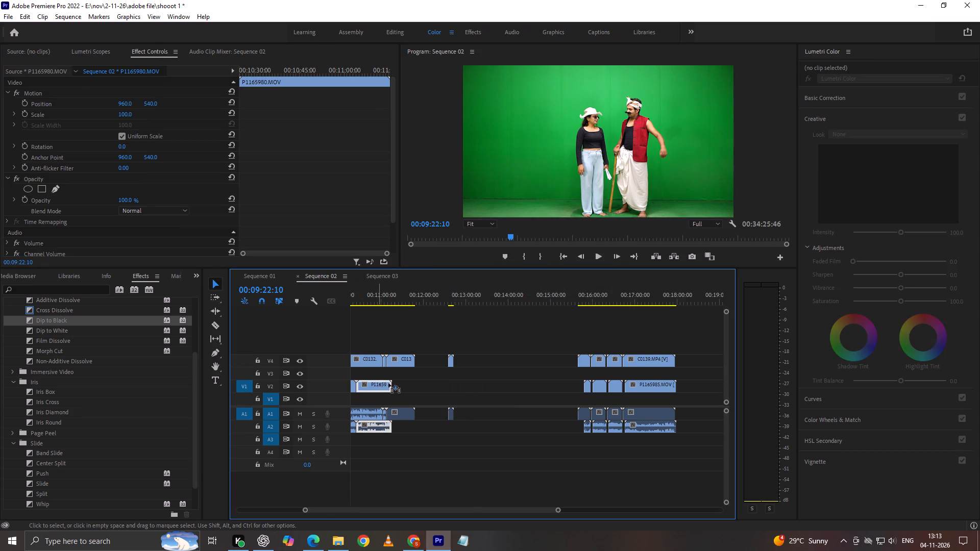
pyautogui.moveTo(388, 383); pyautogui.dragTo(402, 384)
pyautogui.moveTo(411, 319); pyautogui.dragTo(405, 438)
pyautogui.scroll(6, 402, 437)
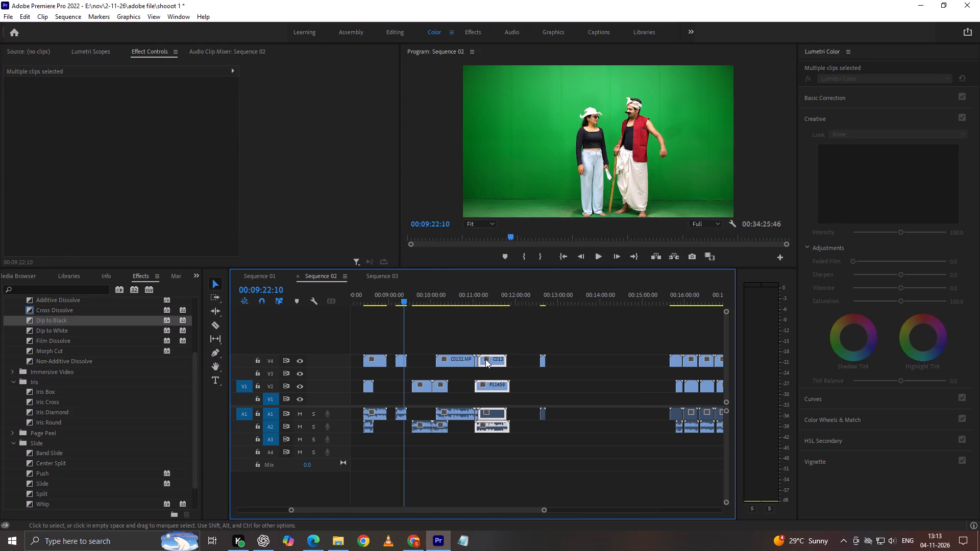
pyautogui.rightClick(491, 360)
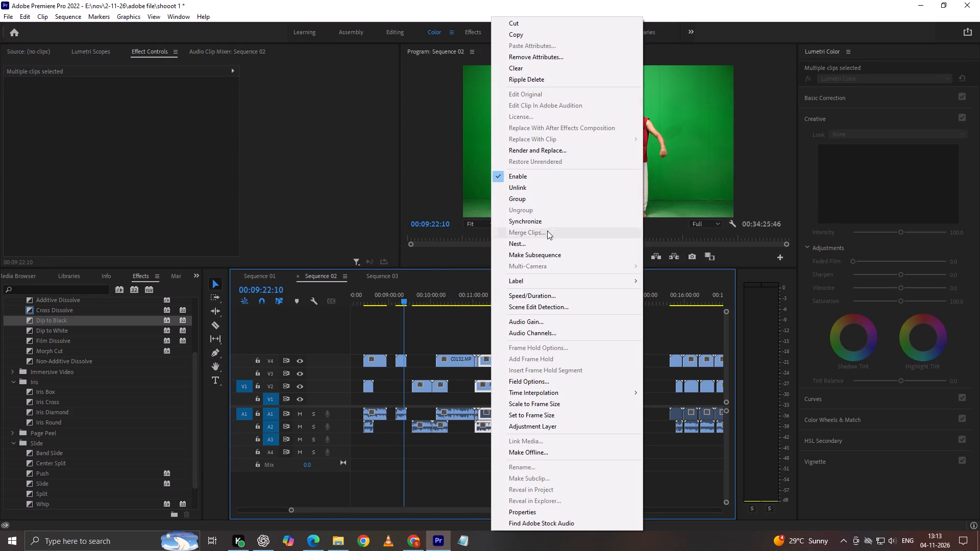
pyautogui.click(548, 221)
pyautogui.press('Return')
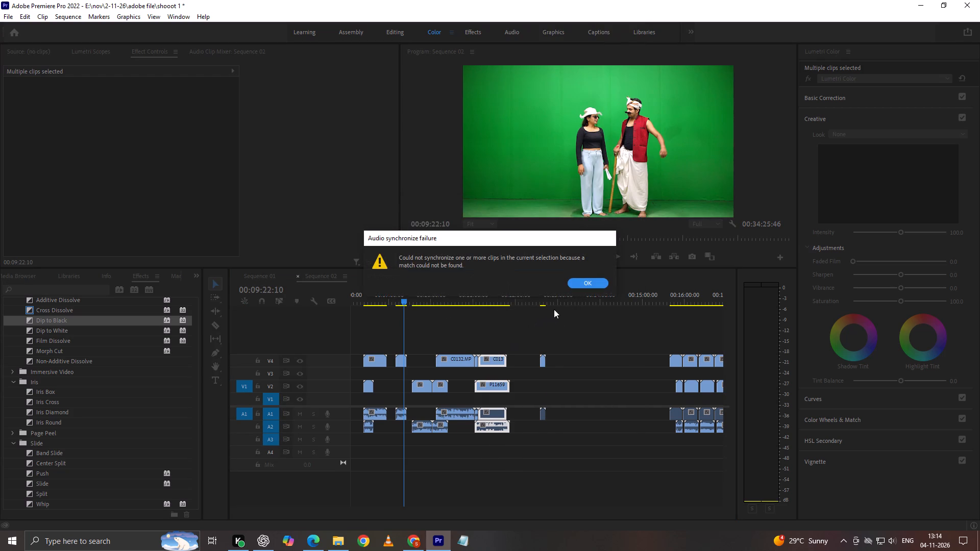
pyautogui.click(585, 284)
# Move C0135 to about 00:14:40 and the long V4 clip before it to about 00:13:20, making room after C0132.
pyautogui.click(580, 361)
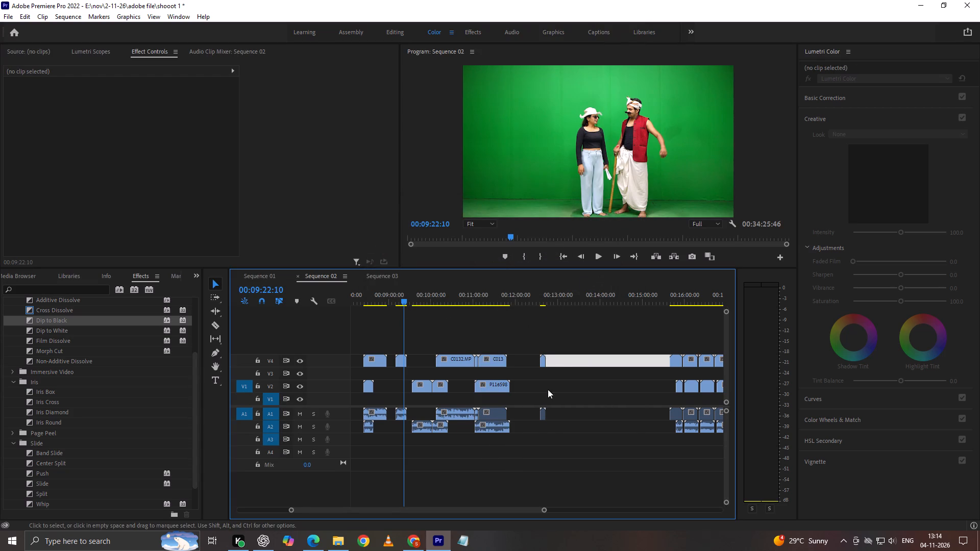
pyautogui.moveTo(542, 361); pyautogui.dragTo(629, 362)
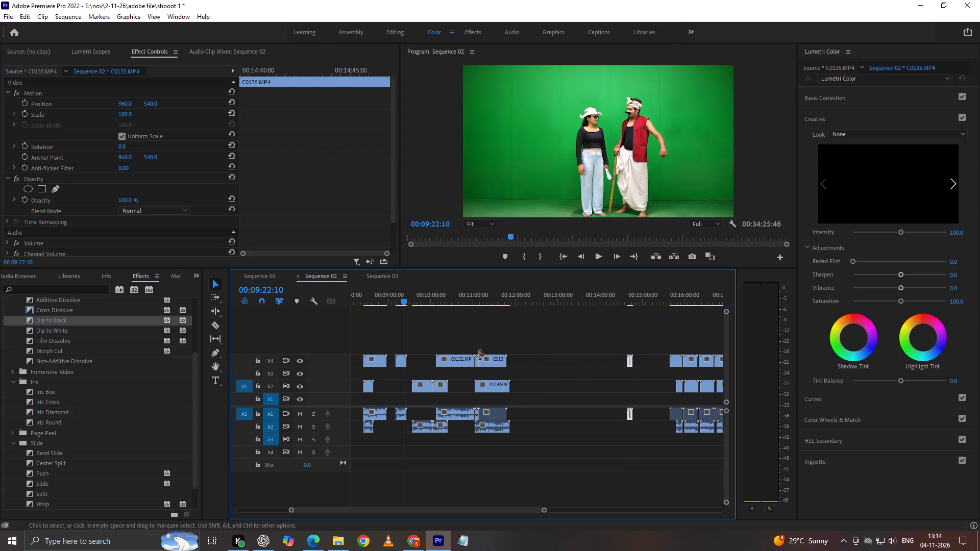
pyautogui.moveTo(487, 358); pyautogui.dragTo(583, 359)
# Move C0132 and the short clip after it above P1165980, shift the C0132 pair to about 00:10:50, and synchronize it by audio.
pyautogui.moveTo(456, 337); pyautogui.dragTo(489, 359)
pyautogui.moveTo(459, 359); pyautogui.dragTo(504, 359)
pyautogui.moveTo(489, 331); pyautogui.dragTo(485, 427)
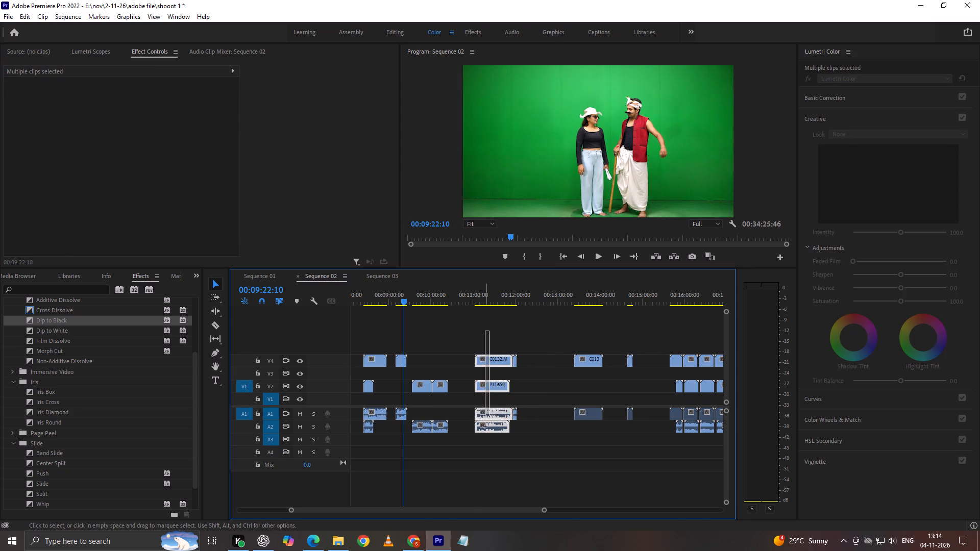
pyautogui.moveTo(485, 427); pyautogui.dragTo(484, 424)
pyautogui.moveTo(495, 385); pyautogui.dragTo(488, 384)
pyautogui.rightClick(488, 384)
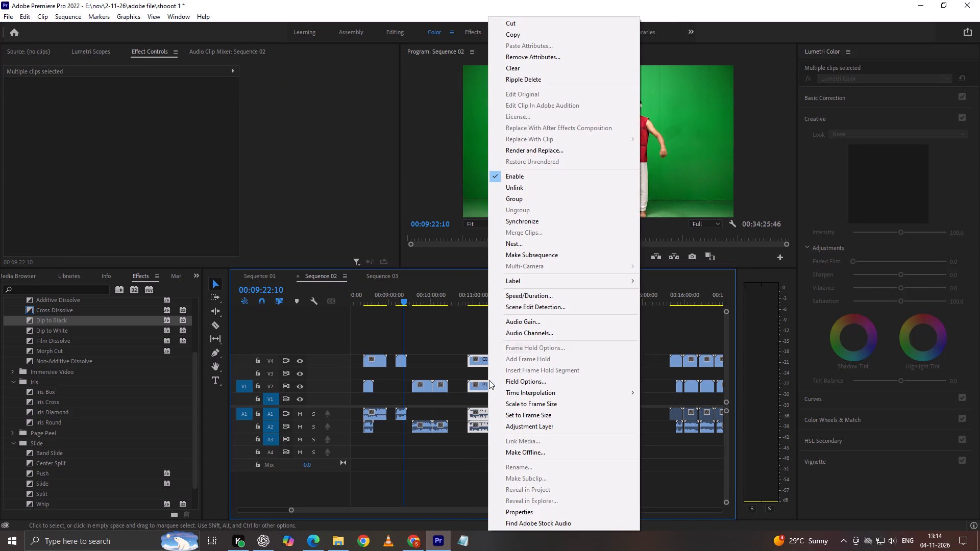
pyautogui.click(549, 217)
pyautogui.press('Return')
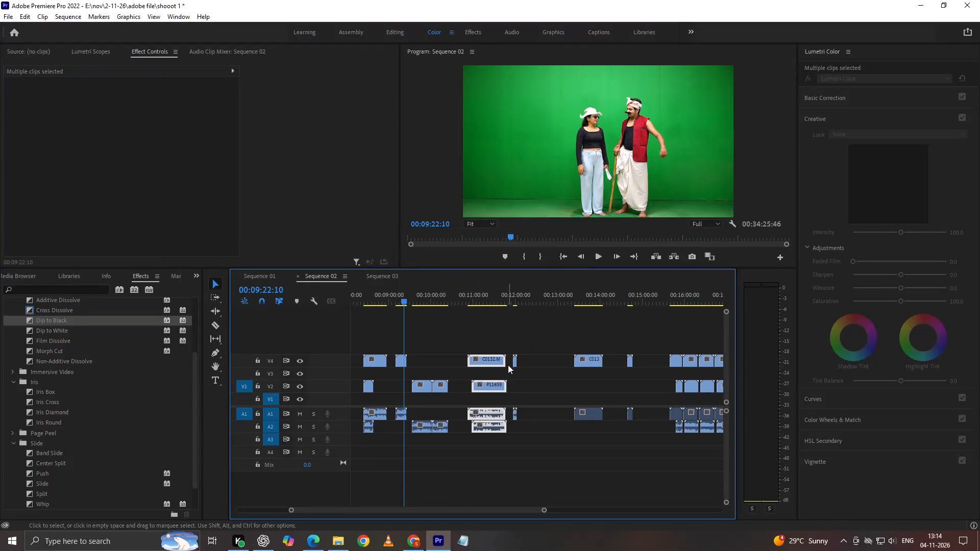
# Pack C0135, the long V4 clip, and C0132 with P1165980 and its short neighbour before the synchronized clips, starting at about 00:13:50.
pyautogui.moveTo(630, 364); pyautogui.dragTo(661, 364)
pyautogui.moveTo(596, 359); pyautogui.dragTo(654, 360)
pyautogui.moveTo(514, 360); pyautogui.dragTo(509, 360)
pyautogui.moveTo(544, 329); pyautogui.dragTo(470, 453)
pyautogui.moveTo(493, 418); pyautogui.dragTo(601, 404)
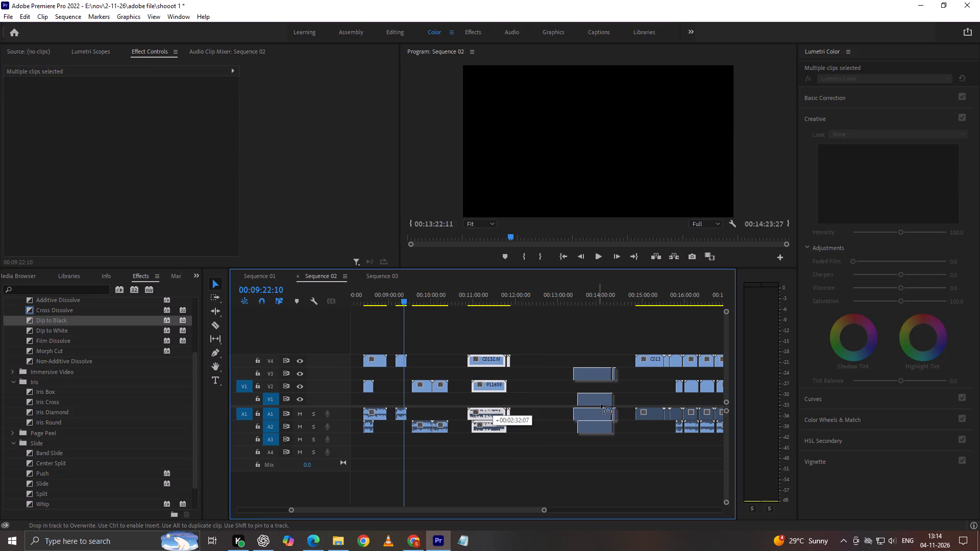
pyautogui.moveTo(601, 404); pyautogui.dragTo(611, 385)
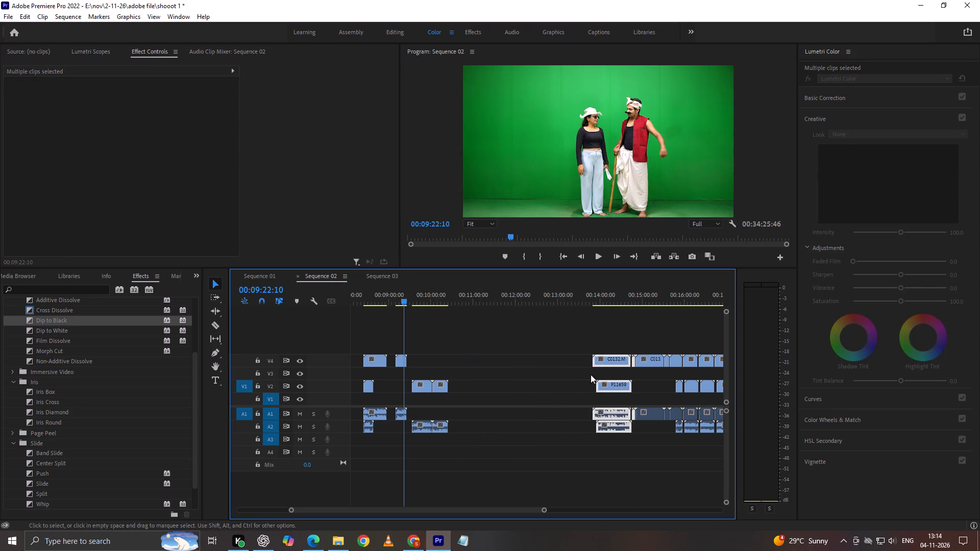
pyautogui.click(560, 359)
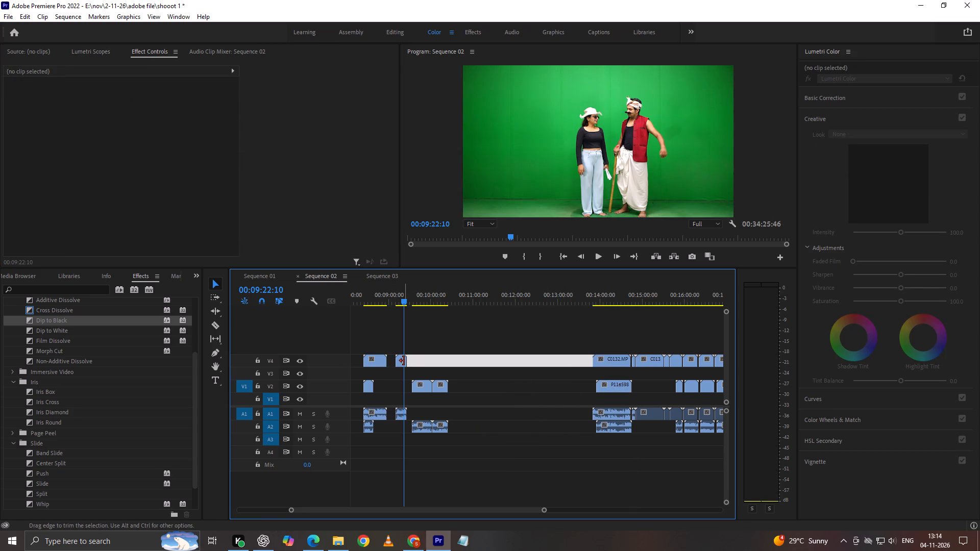
# Line up C0131 with the V2 clip at about 00:10:10, synchronize the pair by audio, and move it just before C0132.
pyautogui.moveTo(402, 361); pyautogui.dragTo(442, 356)
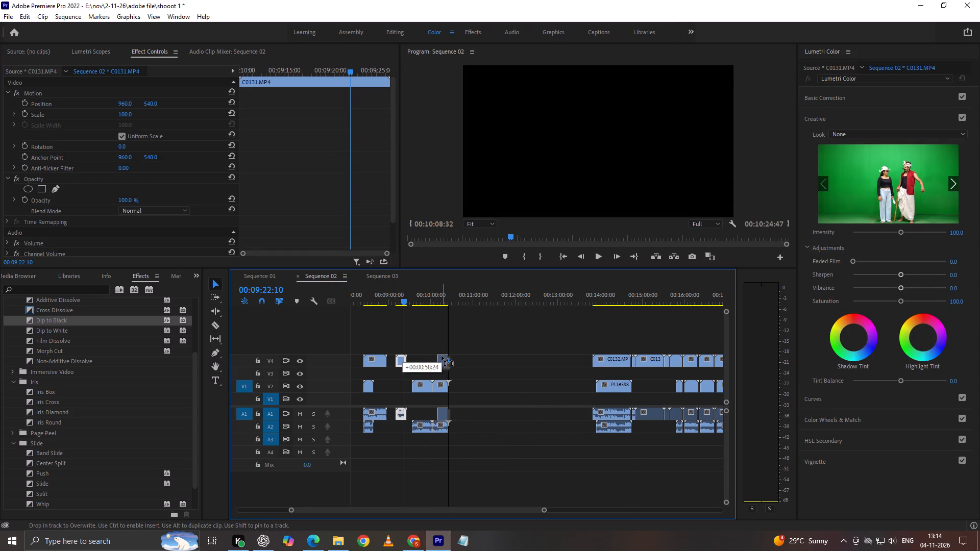
pyautogui.moveTo(442, 356); pyautogui.dragTo(443, 355)
pyautogui.moveTo(468, 342); pyautogui.dragTo(439, 405)
pyautogui.moveTo(445, 388); pyautogui.dragTo(456, 388)
pyautogui.moveTo(440, 388); pyautogui.dragTo(468, 389)
pyautogui.rightClick(468, 389)
pyautogui.click(511, 224)
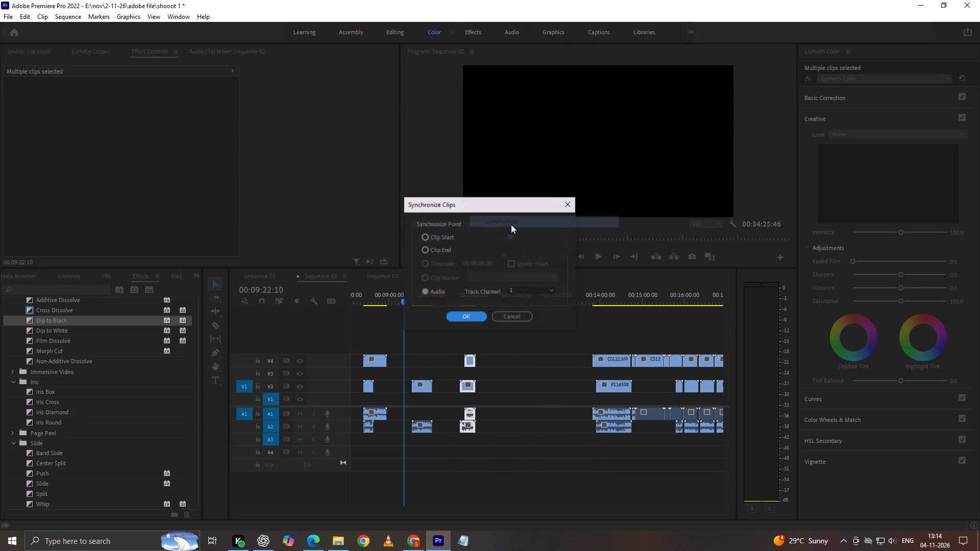
pyautogui.press('Return')
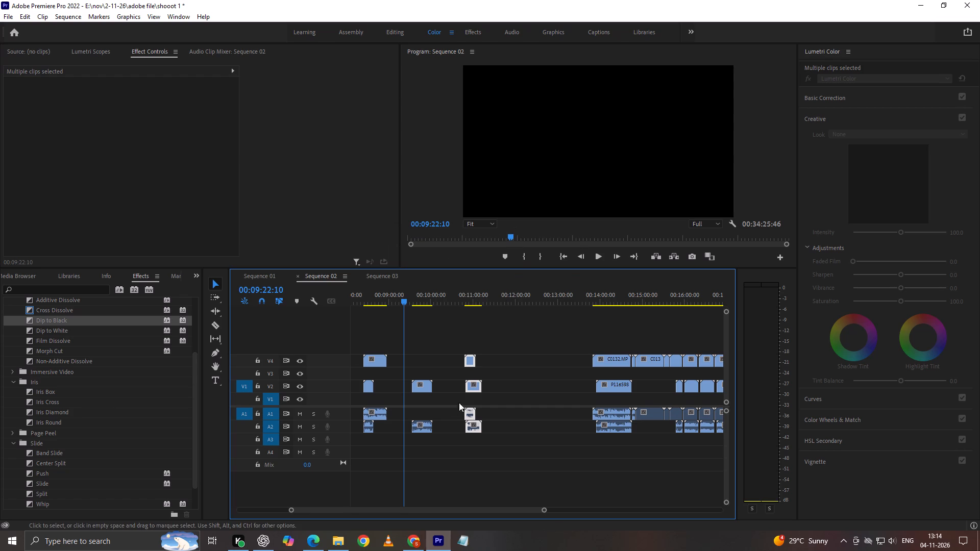
pyautogui.moveTo(469, 362); pyautogui.dragTo(580, 362)
# Synchronize the V4 clip at about 00:08:25 by audio with the V2 clip at about 00:09:35, and move the pair before C0131.
pyautogui.moveTo(378, 362); pyautogui.dragTo(428, 363)
pyautogui.moveTo(412, 452); pyautogui.dragTo(450, 393)
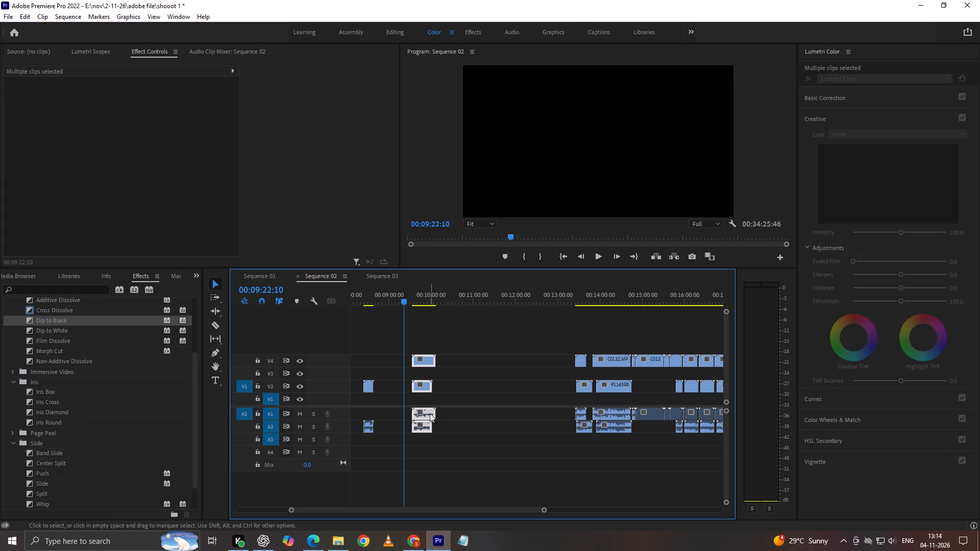
pyautogui.rightClick(430, 413)
pyautogui.click(520, 217)
pyautogui.press('Return')
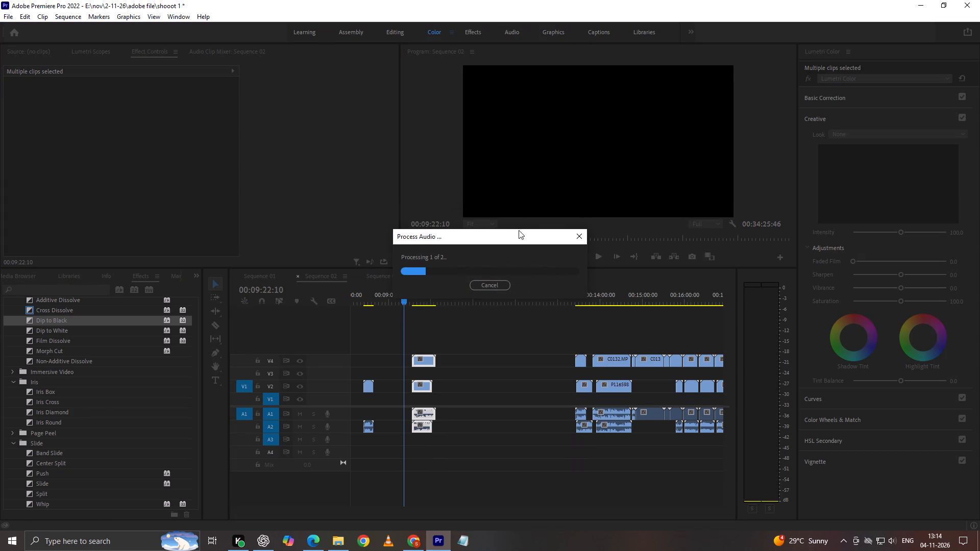
pyautogui.moveTo(424, 362); pyautogui.dragTo(554, 361)
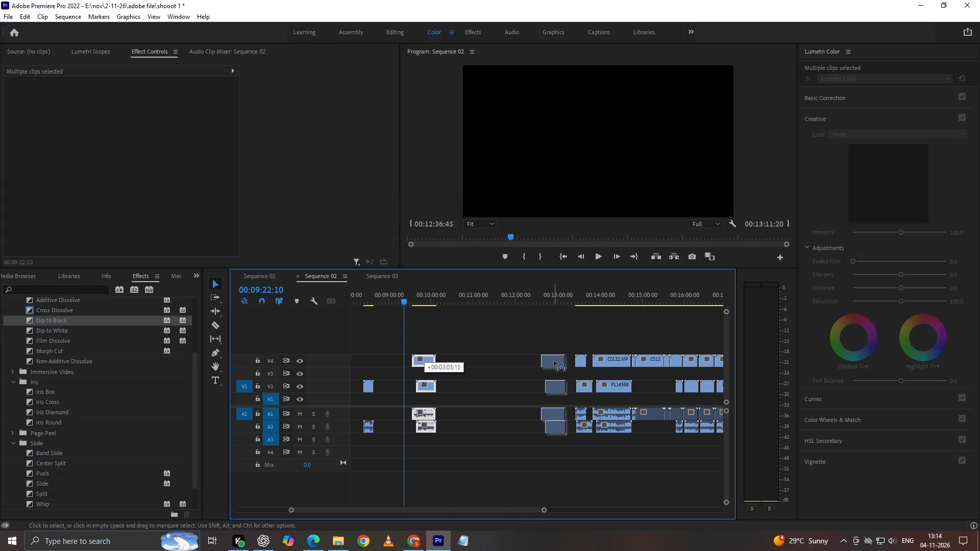
pyautogui.moveTo(554, 361); pyautogui.dragTo(559, 361)
# Move C0129 above the V2 clip at about 00:08:25 and synchronize the two by audio.
pyautogui.scroll(8, 471, 388)
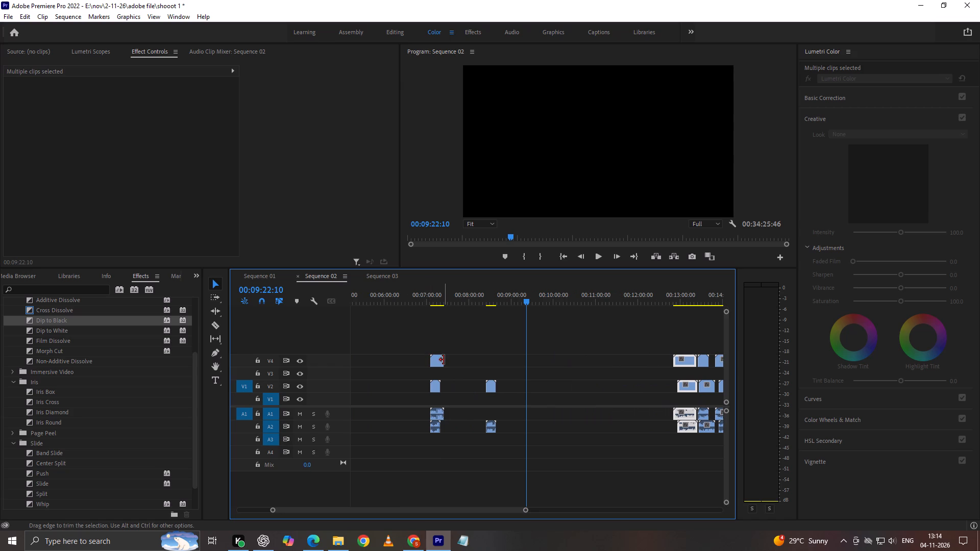
pyautogui.moveTo(440, 360); pyautogui.dragTo(499, 360)
pyautogui.moveTo(484, 457); pyautogui.dragTo(500, 425)
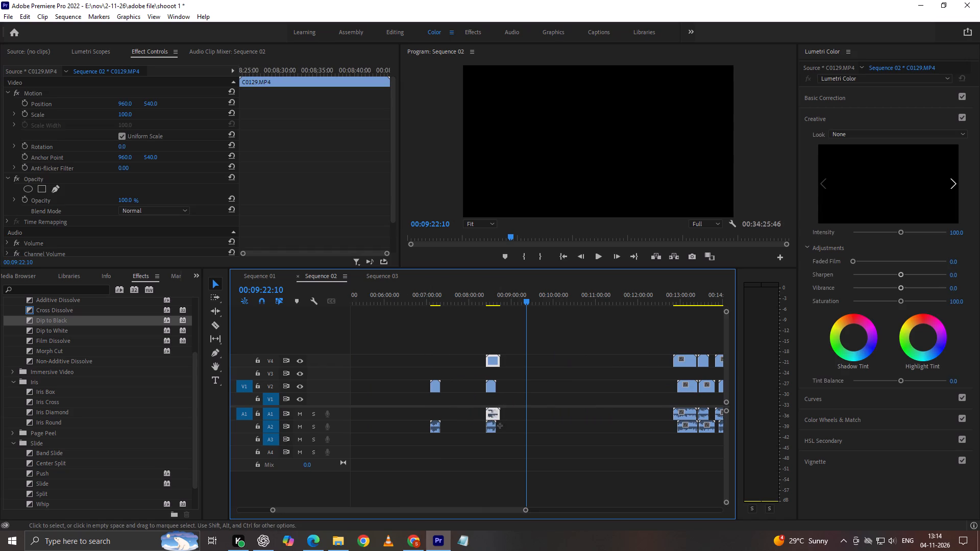
pyautogui.moveTo(500, 425); pyautogui.dragTo(513, 396)
pyautogui.rightClick(491, 415)
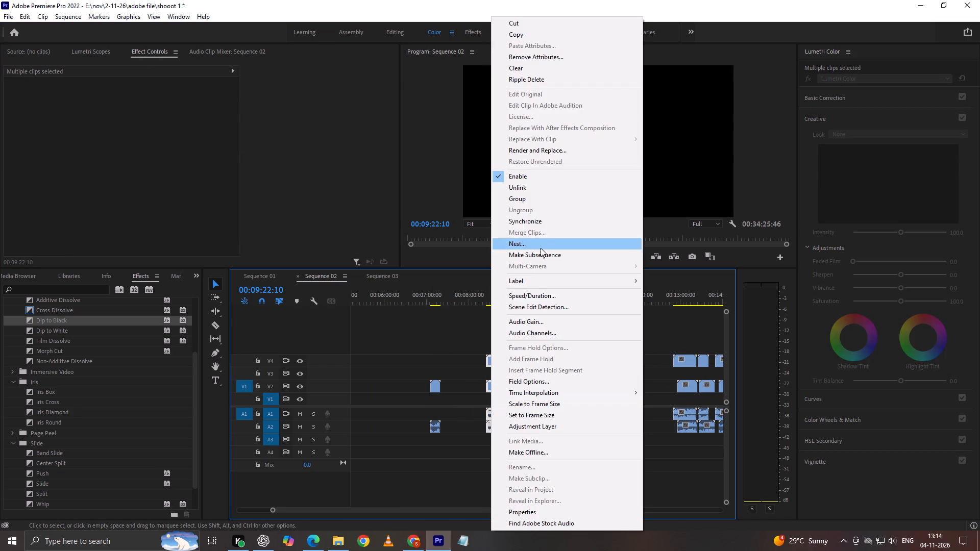
pyautogui.click(547, 224)
pyautogui.press('Return')
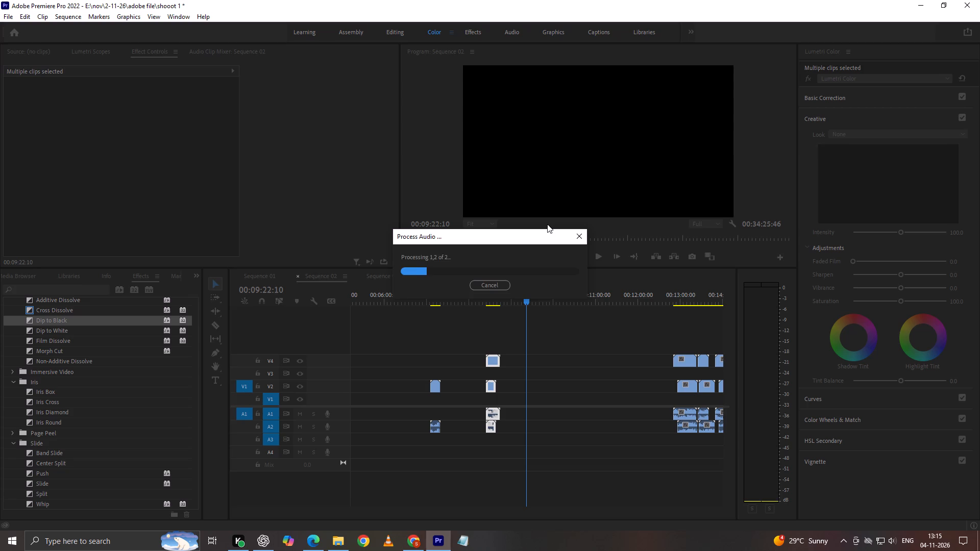
# Move the synchronized C0129 pair directly before the other synchronized clips, starting at about 00:12:30.
pyautogui.moveTo(493, 360); pyautogui.dragTo(591, 361)
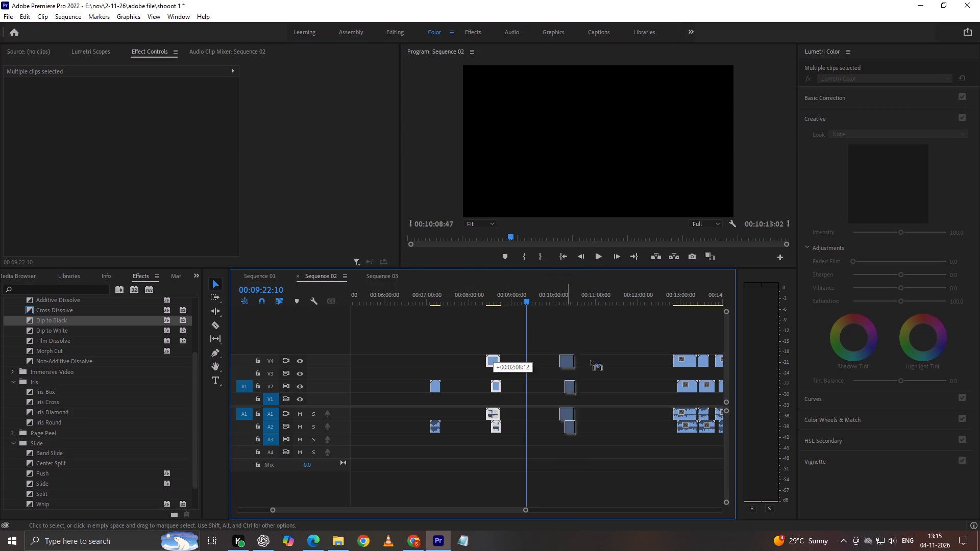
pyautogui.moveTo(591, 361); pyautogui.dragTo(660, 361)
# Delete the unmatched V2 clip and its audio at about 00:07:05.
pyautogui.scroll(12, 464, 392)
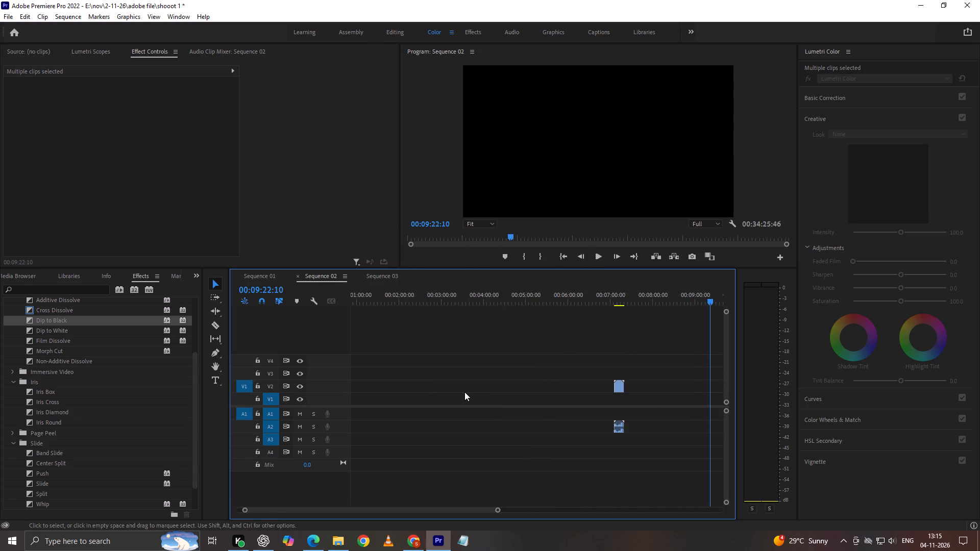
pyautogui.scroll(-12, 464, 392)
pyautogui.moveTo(414, 354); pyautogui.dragTo(452, 404)
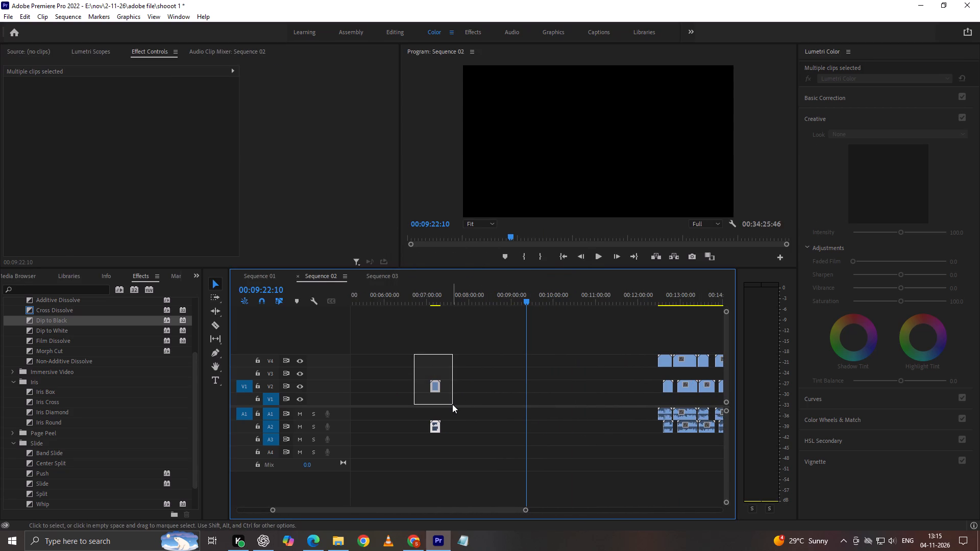
pyautogui.press('Delete')
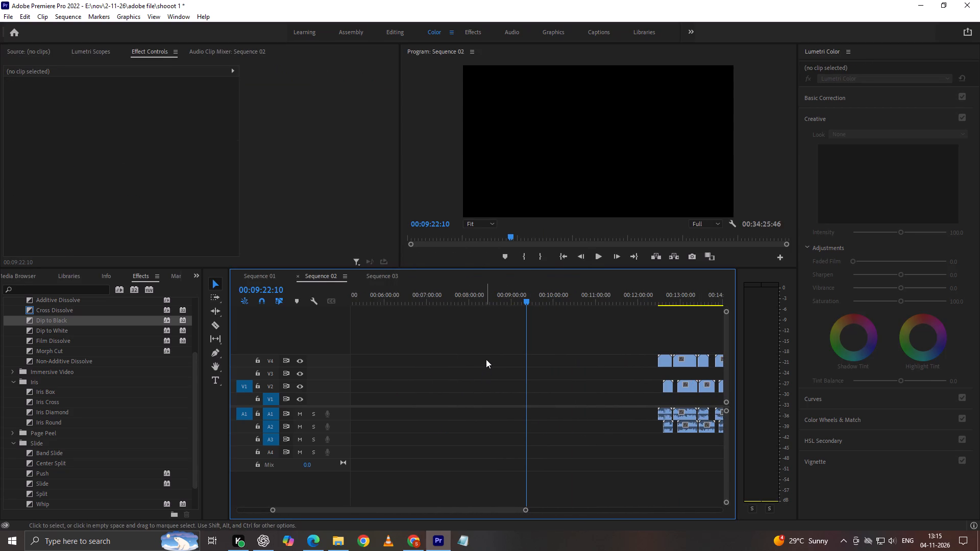
# Close the empty gap before C0129 so the clips start at 00:00:00:00, and return the playhead to the sequence start.
pyautogui.click(486, 359)
pyautogui.press('Delete')
pyautogui.press('Home')
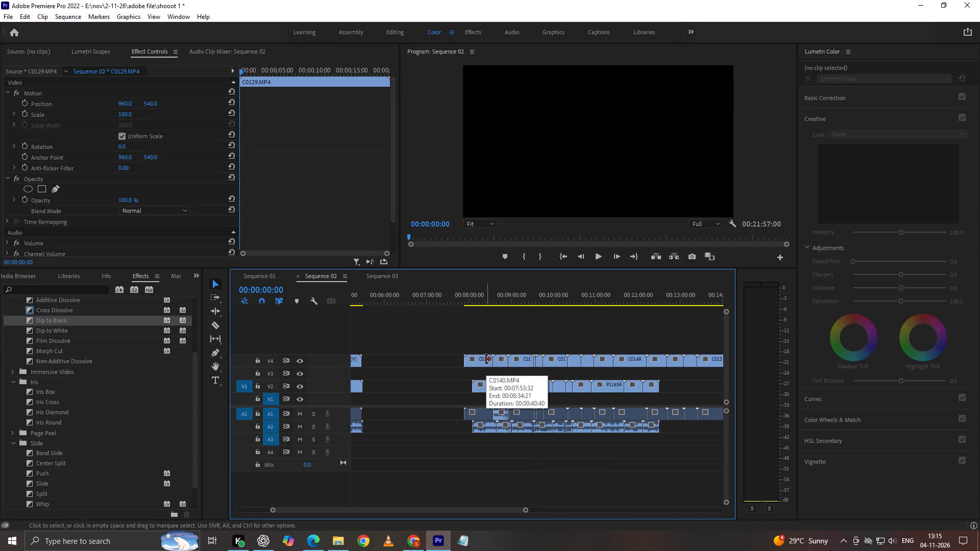
# Move C0140 and its V2 clip into the preceding gap, synchronize them by audio, and place the pair directly after the C0139 pair.
pyautogui.scroll(-10, 486, 359)
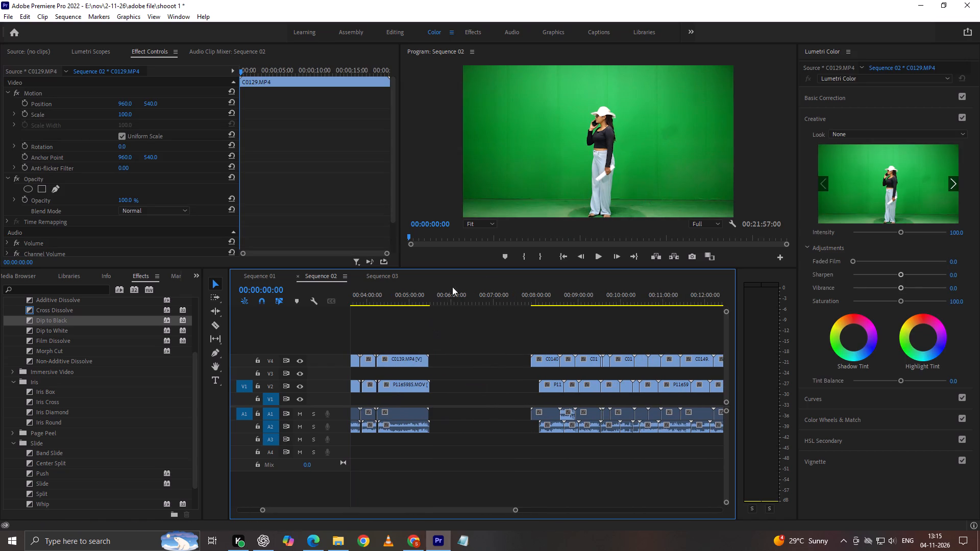
pyautogui.click(496, 285)
pyautogui.moveTo(535, 332); pyautogui.dragTo(552, 406)
pyautogui.moveTo(551, 385); pyautogui.dragTo(505, 385)
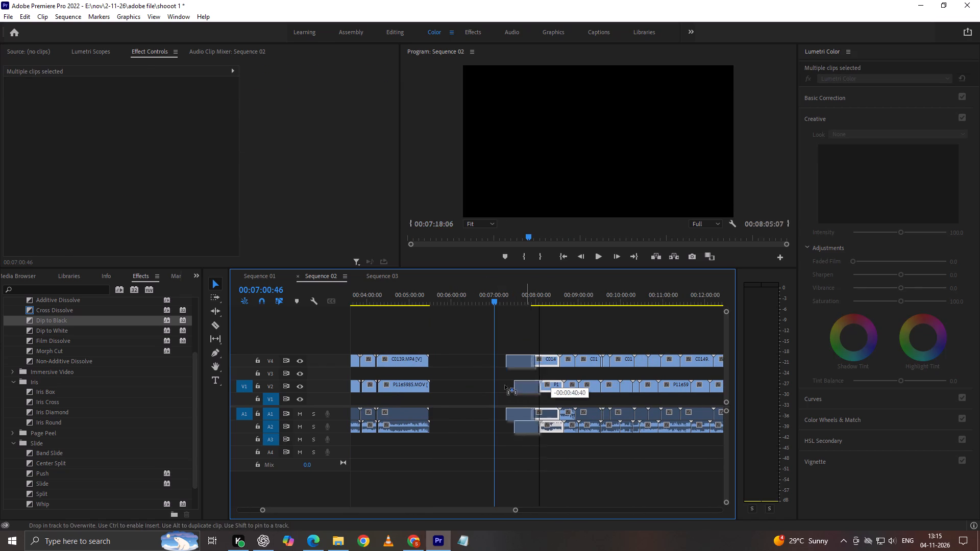
pyautogui.moveTo(505, 385); pyautogui.dragTo(469, 386)
pyautogui.rightClick(469, 386)
pyautogui.click(591, 216)
pyautogui.press('Return')
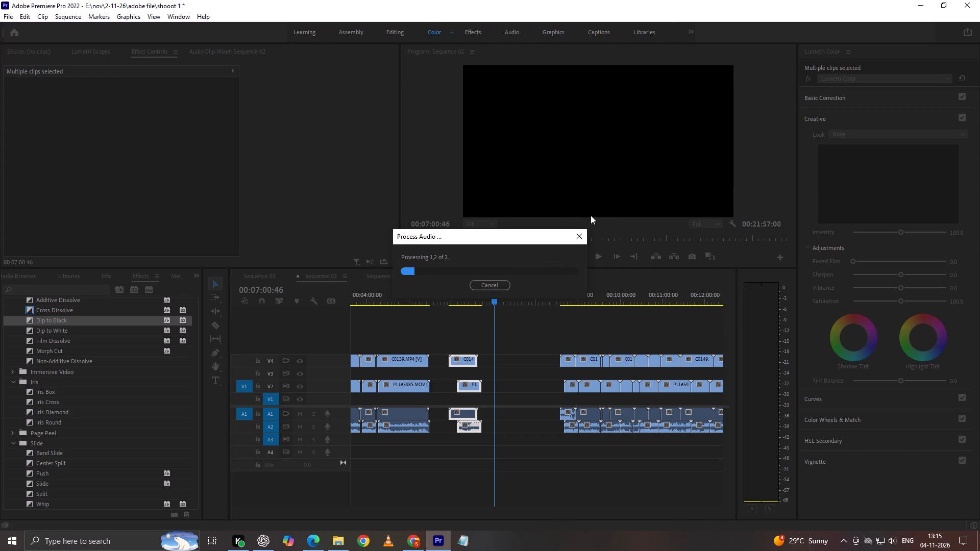
pyautogui.moveTo(464, 360); pyautogui.dragTo(450, 360)
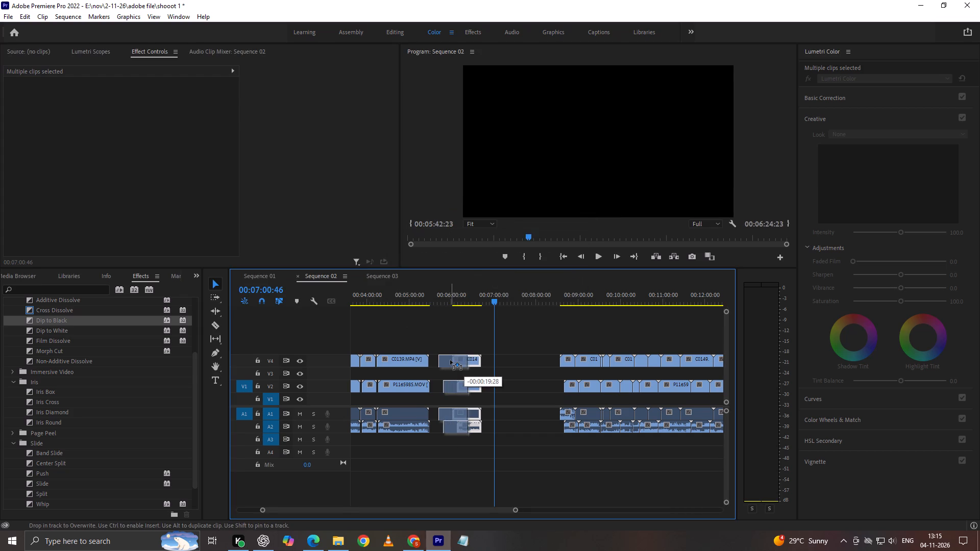
pyautogui.moveTo(450, 360); pyautogui.dragTo(447, 360)
# Synchronize the V4 and V2 clips at about 00:08:35 by audio and place the pair directly after the C0140 pair.
pyautogui.moveTo(564, 331); pyautogui.dragTo(567, 402)
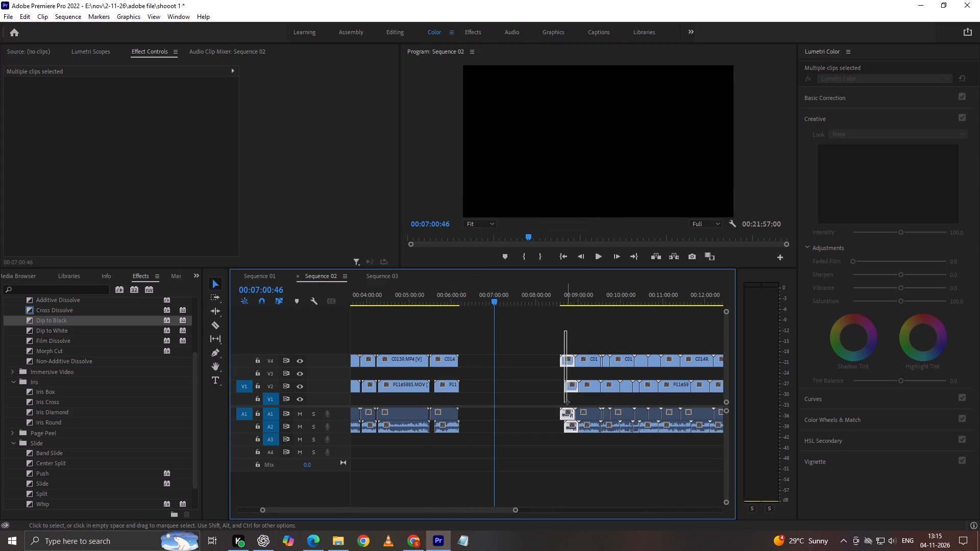
pyautogui.moveTo(567, 402); pyautogui.dragTo(568, 402)
pyautogui.moveTo(572, 387); pyautogui.dragTo(532, 386)
pyautogui.rightClick(532, 386)
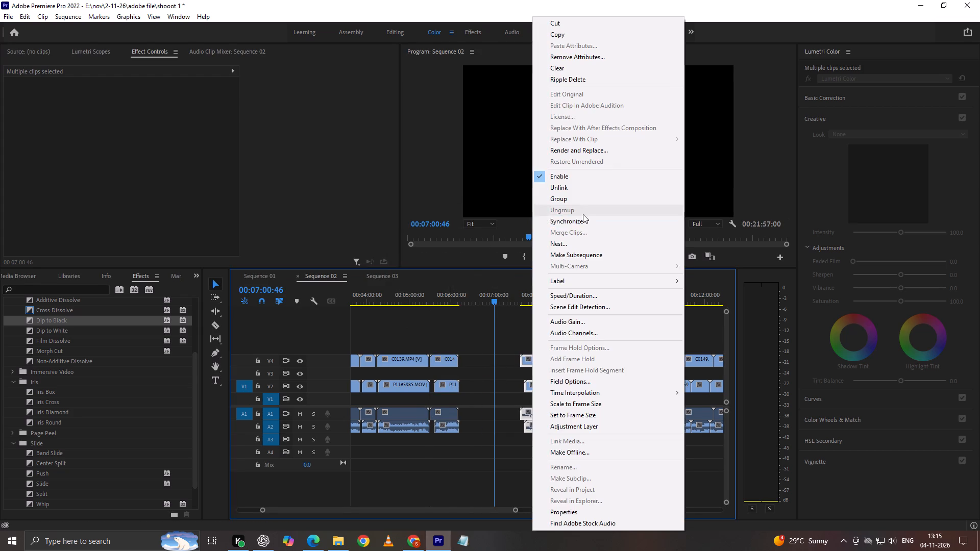
pyautogui.click(589, 222)
pyautogui.press('Return')
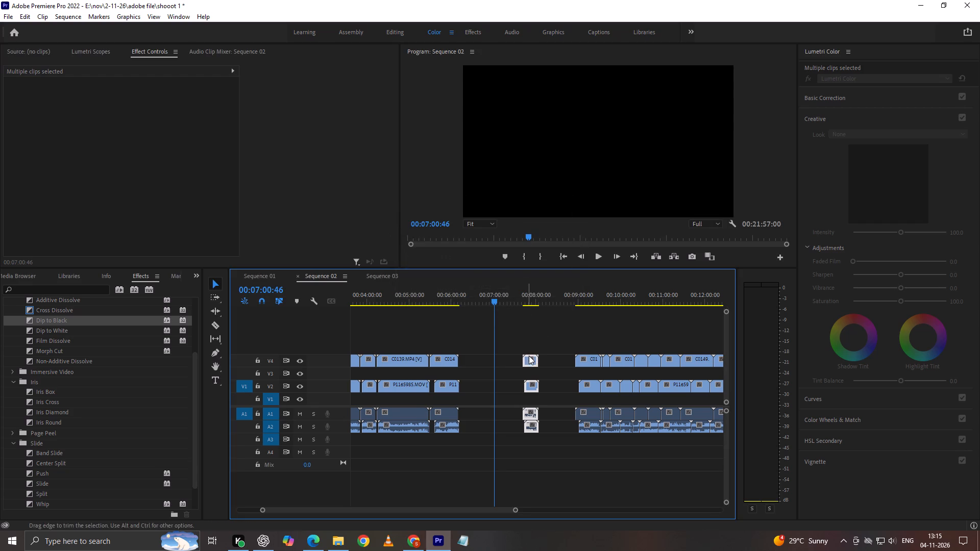
pyautogui.moveTo(532, 360); pyautogui.dragTo(470, 364)
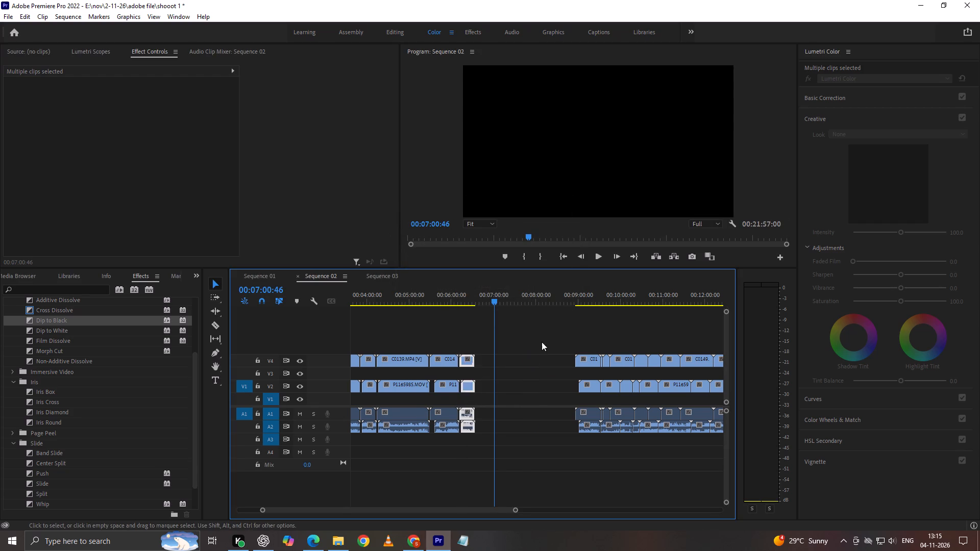
# Synchronize the V4 and V2 clips at about 00:09:00 by audio and place the pair after the previous pair, at about 00:06:35.
pyautogui.moveTo(562, 324); pyautogui.dragTo(586, 404)
pyautogui.moveTo(593, 387); pyautogui.dragTo(535, 387)
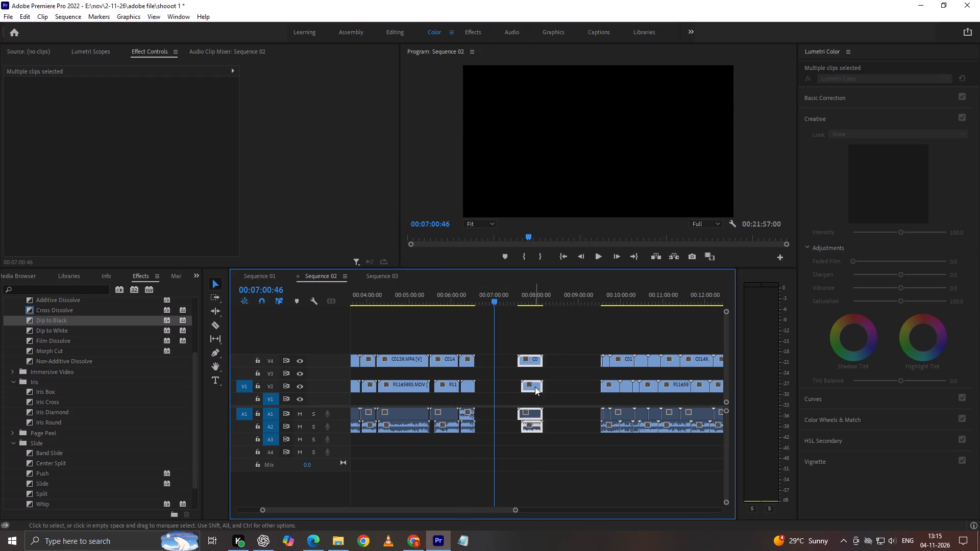
pyautogui.rightClick(535, 387)
pyautogui.moveTo(602, 214); pyautogui.dragTo(603, 219)
pyautogui.click(603, 220)
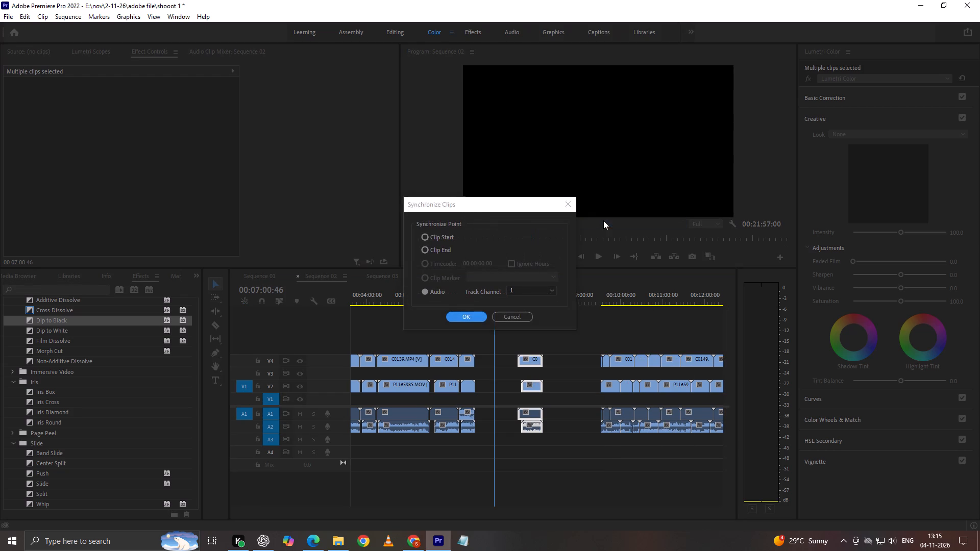
pyautogui.click(473, 314)
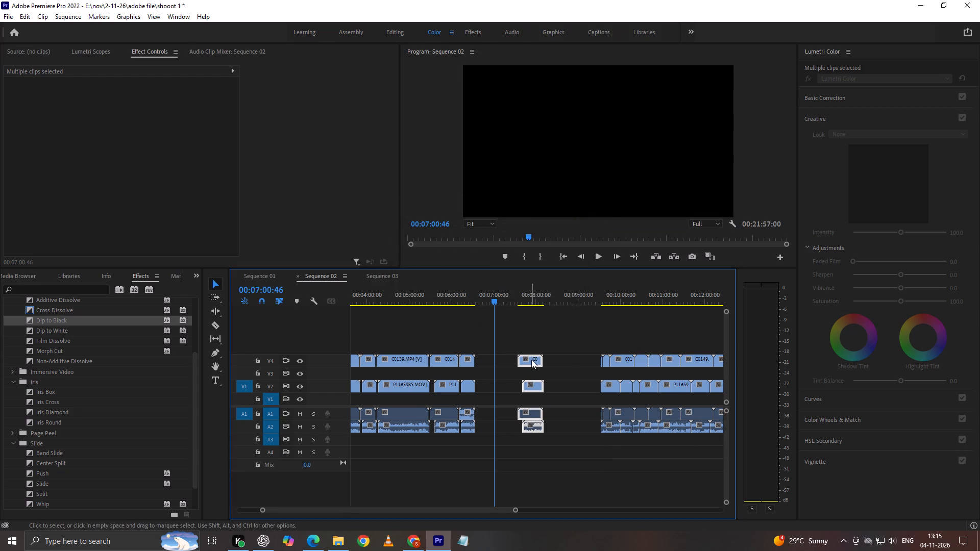
pyautogui.moveTo(533, 361); pyautogui.dragTo(492, 361)
# Move the two short V4 clips at about 00:09:33 directly after the last synchronized pair, at about 00:07:10.
pyautogui.scroll(-6, 492, 361)
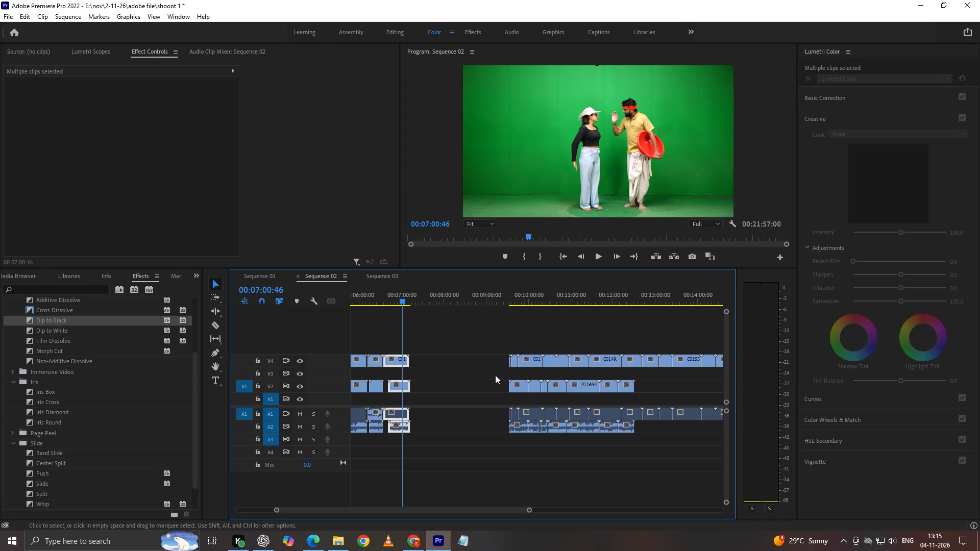
pyautogui.moveTo(497, 338); pyautogui.dragTo(514, 369)
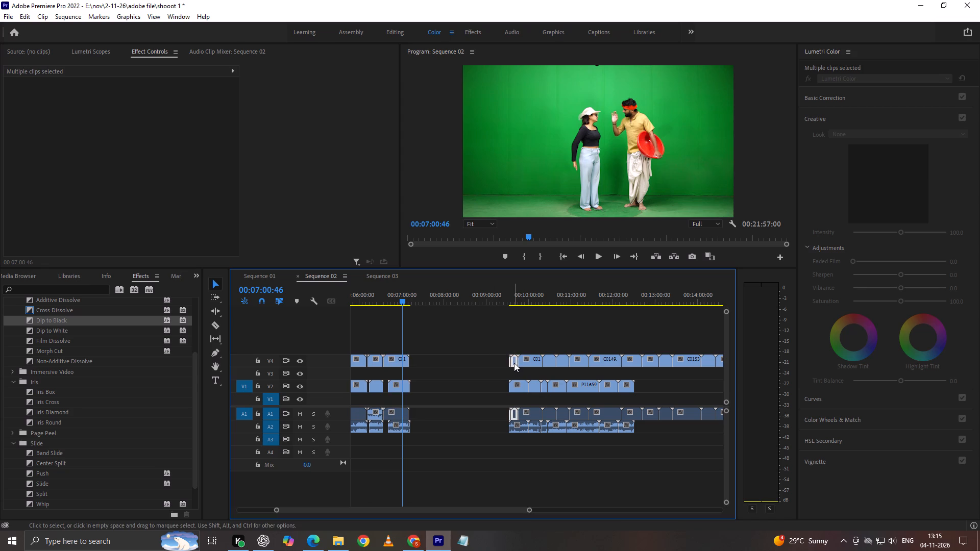
pyautogui.moveTo(514, 362); pyautogui.dragTo(421, 361)
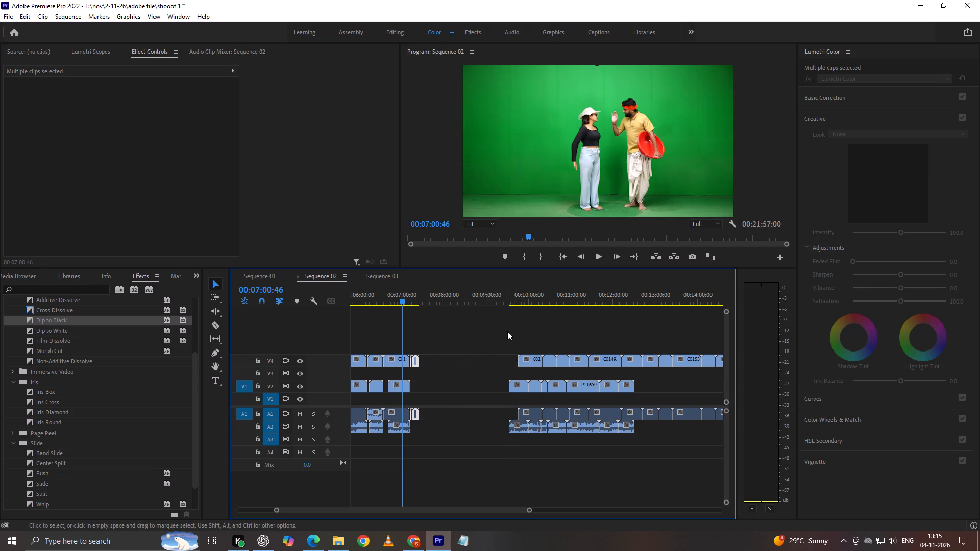
# Line up the V4 clip at about 00:09:45 with the preceding V2 clip, synchronize them by audio, and place them after the two short clips.
pyautogui.moveTo(529, 356); pyautogui.dragTo(519, 357)
pyautogui.moveTo(510, 326); pyautogui.dragTo(522, 402)
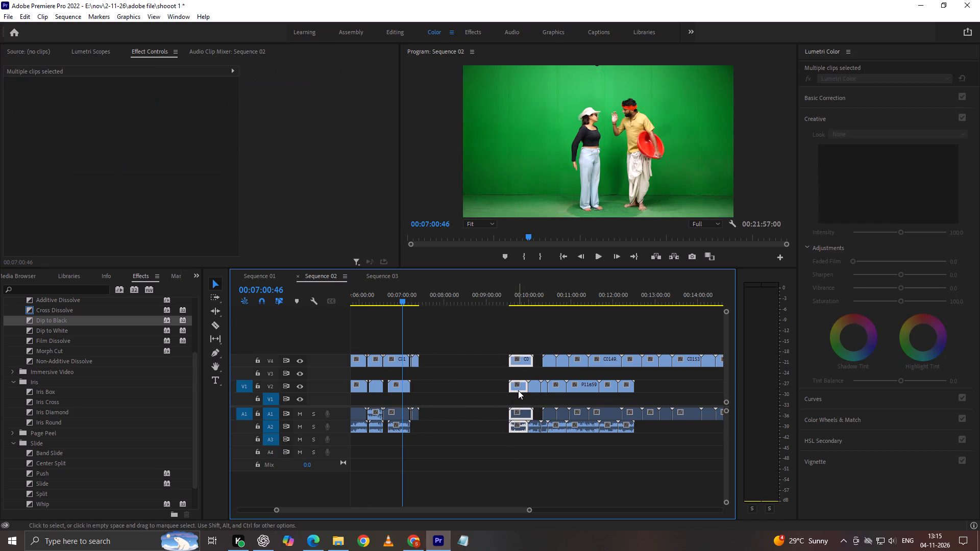
pyautogui.moveTo(518, 388); pyautogui.dragTo(450, 388)
pyautogui.rightClick(450, 388)
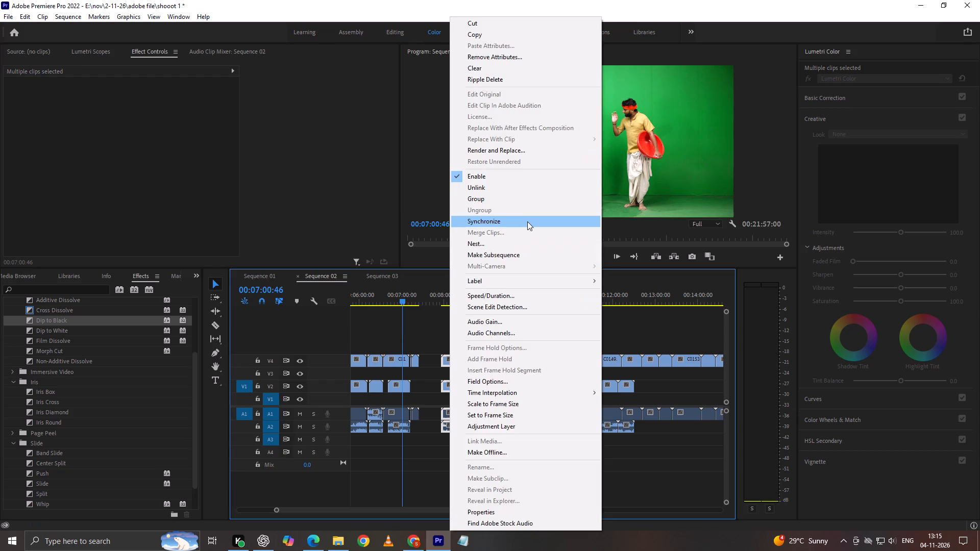
pyautogui.click(527, 221)
pyautogui.click(463, 321)
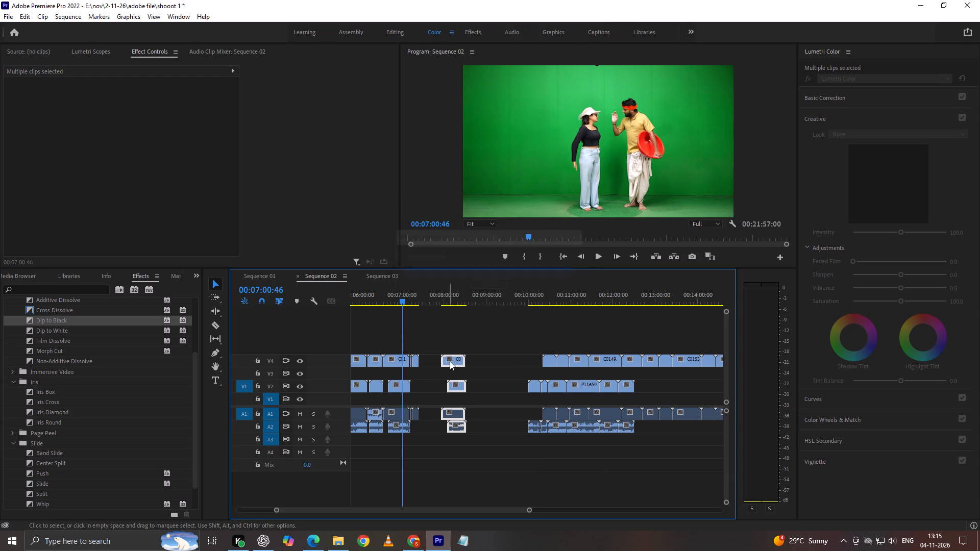
pyautogui.moveTo(450, 359); pyautogui.dragTo(429, 360)
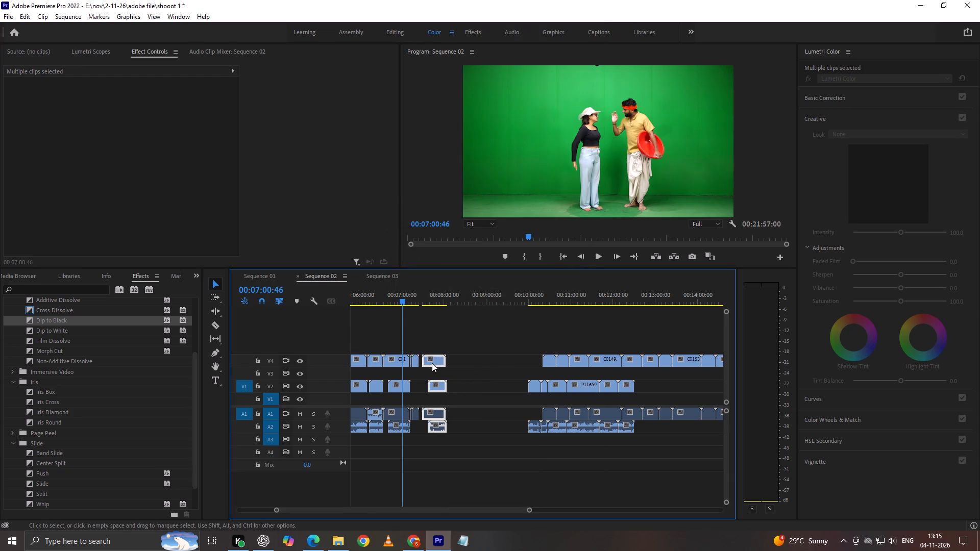
pyautogui.click(432, 363)
# Shift the V4 clips from about 00:10:20 through C0149 earlier, lining up the first with the V2 clip at about 00:10:00.
pyautogui.moveTo(506, 327); pyautogui.dragTo(596, 353)
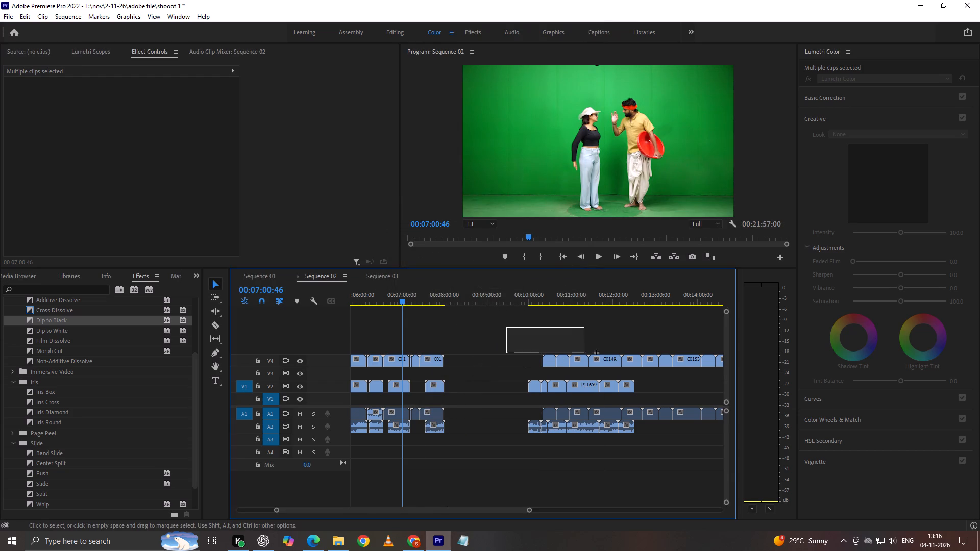
pyautogui.moveTo(596, 353); pyautogui.dragTo(600, 364)
pyautogui.moveTo(605, 362); pyautogui.dragTo(592, 365)
# Synchronize the V4 and V2 clips at about 00:10:00 by audio and place the pair after the previous one, at about 00:08:00.
pyautogui.moveTo(536, 341); pyautogui.dragTo(540, 370)
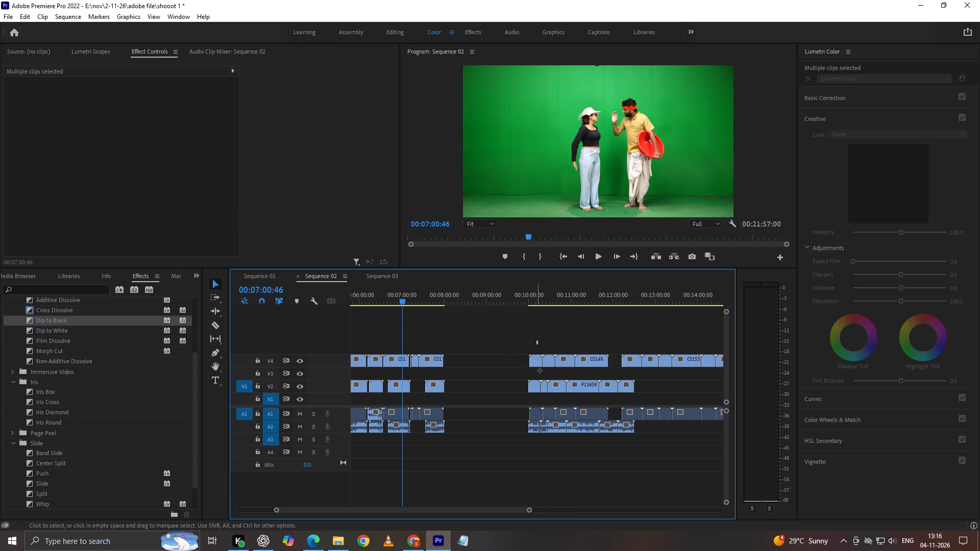
pyautogui.moveTo(540, 370); pyautogui.dragTo(531, 408)
pyautogui.moveTo(538, 387); pyautogui.dragTo(551, 386)
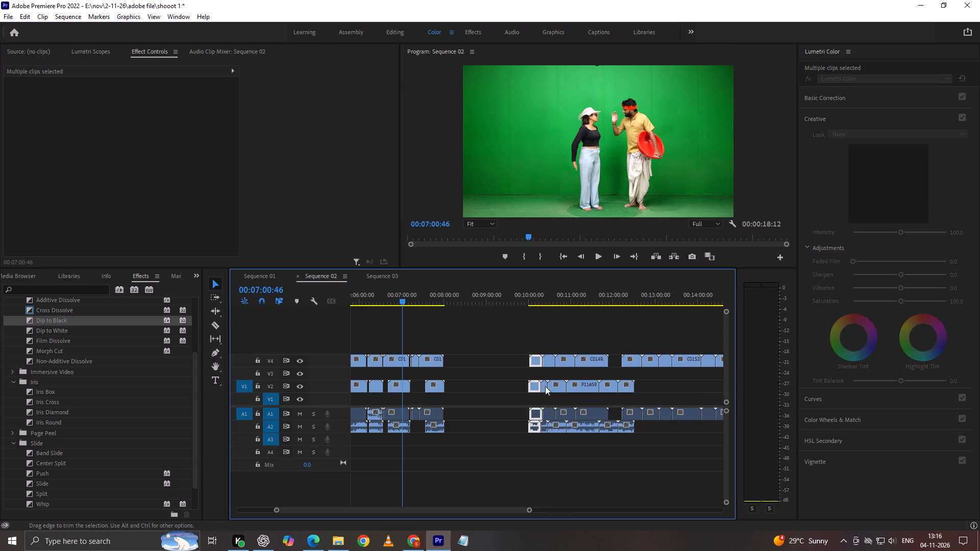
pyautogui.moveTo(534, 386); pyautogui.dragTo(462, 386)
pyautogui.rightClick(462, 386)
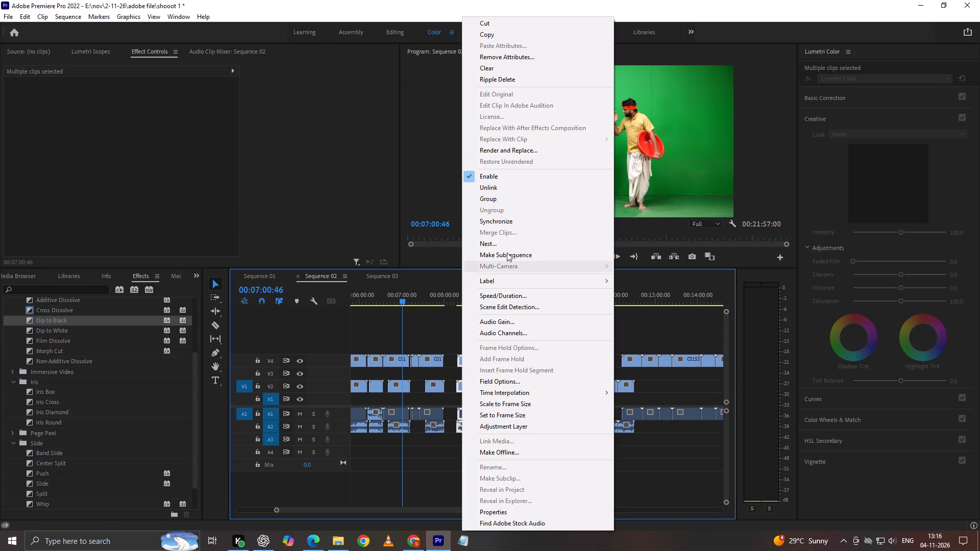
pyautogui.click(516, 226)
pyautogui.click(465, 315)
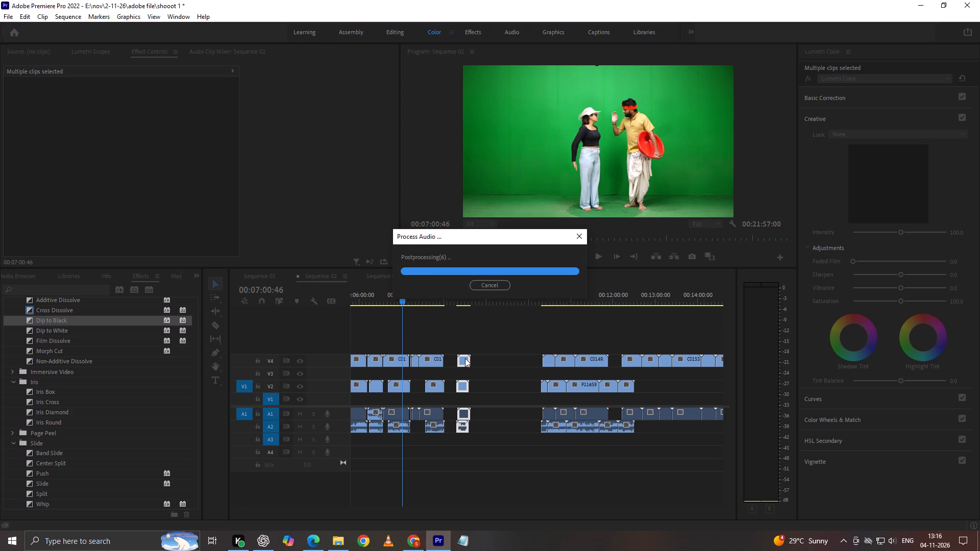
pyautogui.moveTo(465, 361); pyautogui.dragTo(454, 361)
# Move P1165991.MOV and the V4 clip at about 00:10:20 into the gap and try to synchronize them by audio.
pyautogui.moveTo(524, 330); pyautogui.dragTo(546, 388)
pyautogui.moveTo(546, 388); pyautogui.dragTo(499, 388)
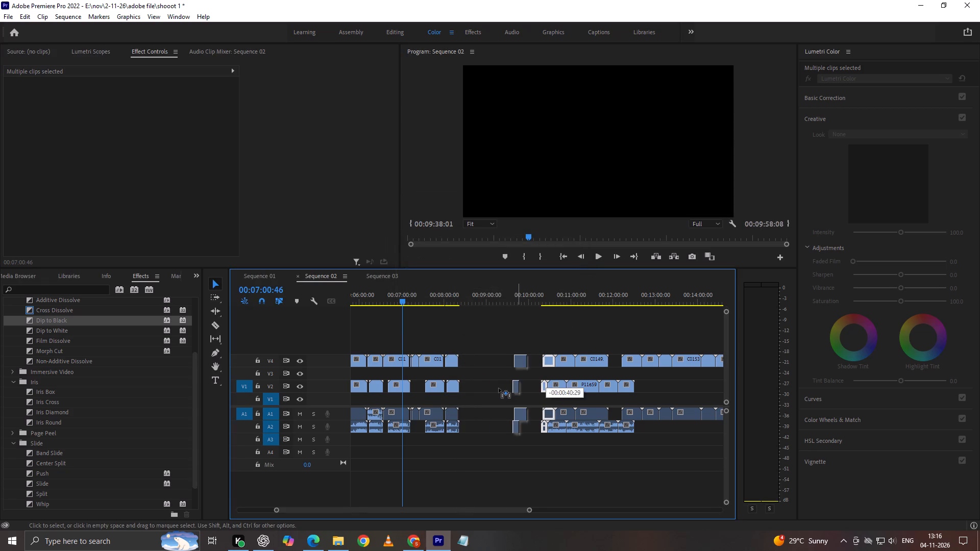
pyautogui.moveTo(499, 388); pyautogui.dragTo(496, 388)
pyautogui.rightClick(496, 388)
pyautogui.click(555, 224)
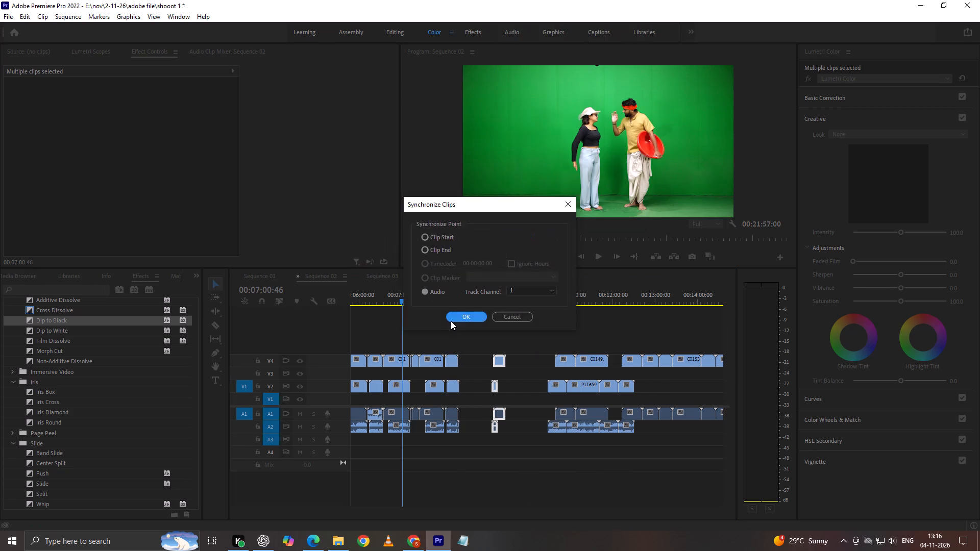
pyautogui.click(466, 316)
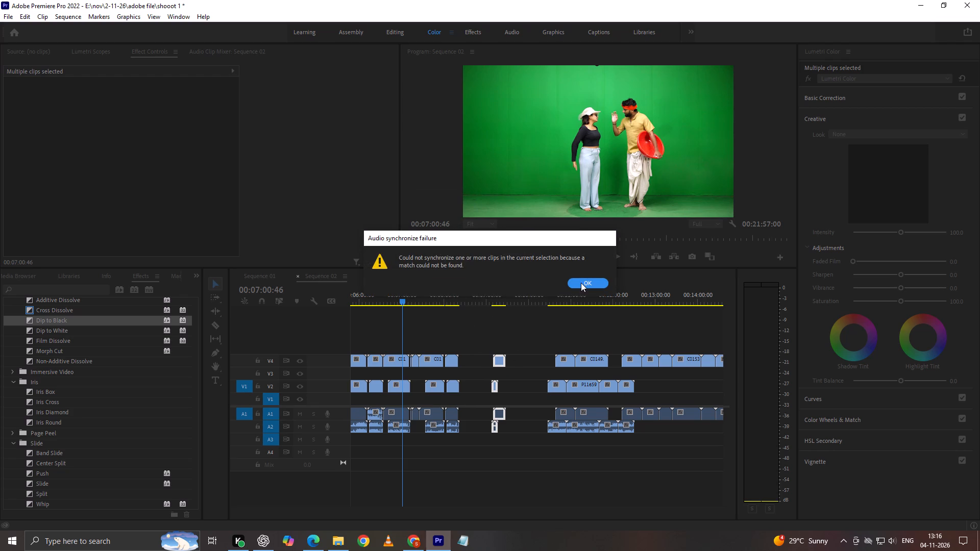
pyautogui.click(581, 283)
# Delete P1165991.MOV and move the V4 clip it was tested against directly after the last synchronized pair, at about 00:08:20.
pyautogui.click(489, 352)
pyautogui.click(495, 385)
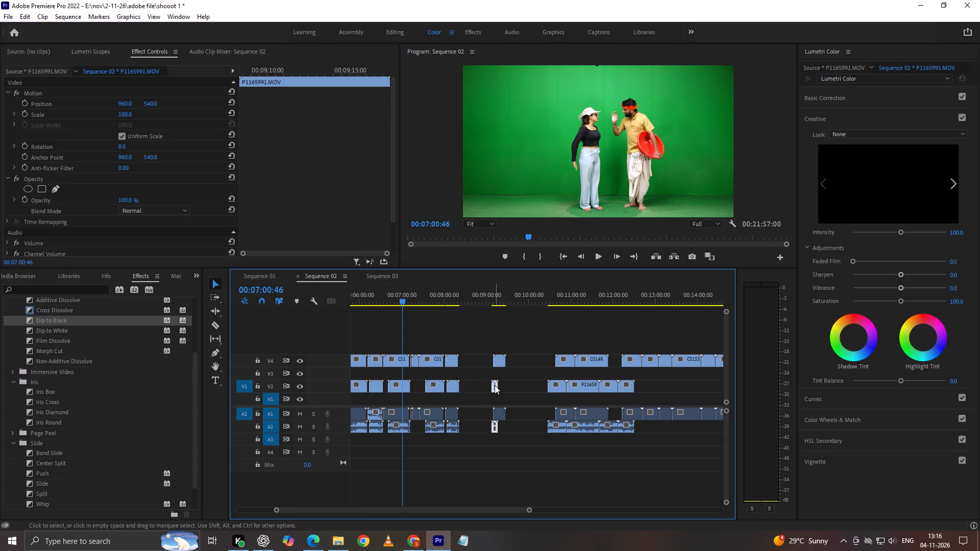
pyautogui.press('Delete')
pyautogui.scroll(-5, 495, 385)
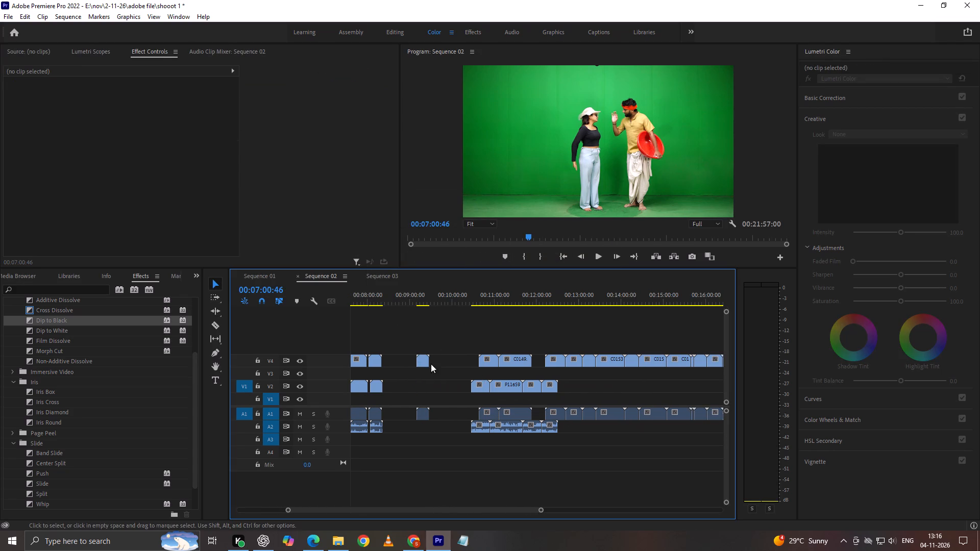
pyautogui.moveTo(424, 361); pyautogui.dragTo(396, 361)
# Synchronize the V4 and V2 clips at about 00:10:30 by audio and place the pair after the last V4 clip, at about 00:08:40.
pyautogui.moveTo(488, 344); pyautogui.dragTo(461, 395)
pyautogui.moveTo(481, 385); pyautogui.dragTo(477, 385)
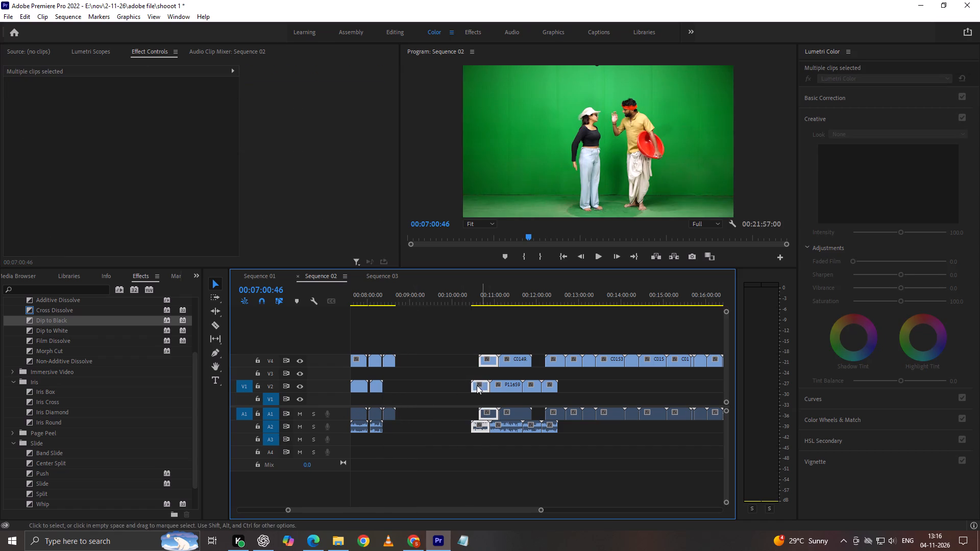
pyautogui.moveTo(477, 385); pyautogui.dragTo(429, 385)
pyautogui.rightClick(429, 385)
pyautogui.click(489, 216)
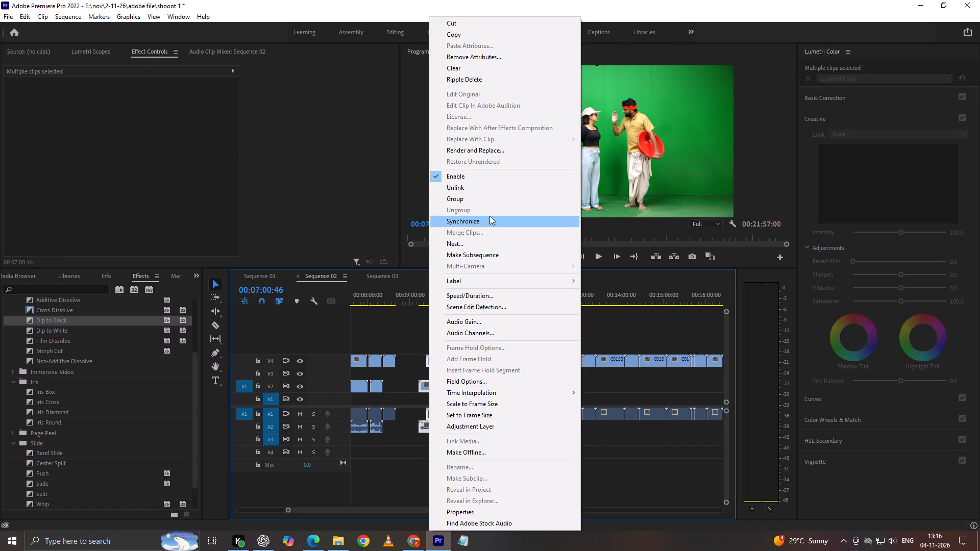
pyautogui.click(445, 319)
pyautogui.doubleClick(445, 319)
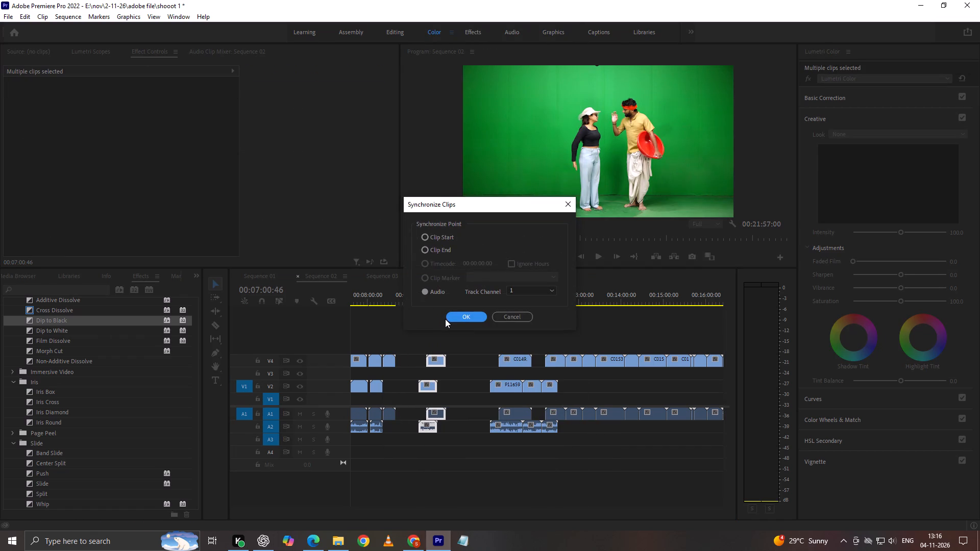
pyautogui.click(448, 319)
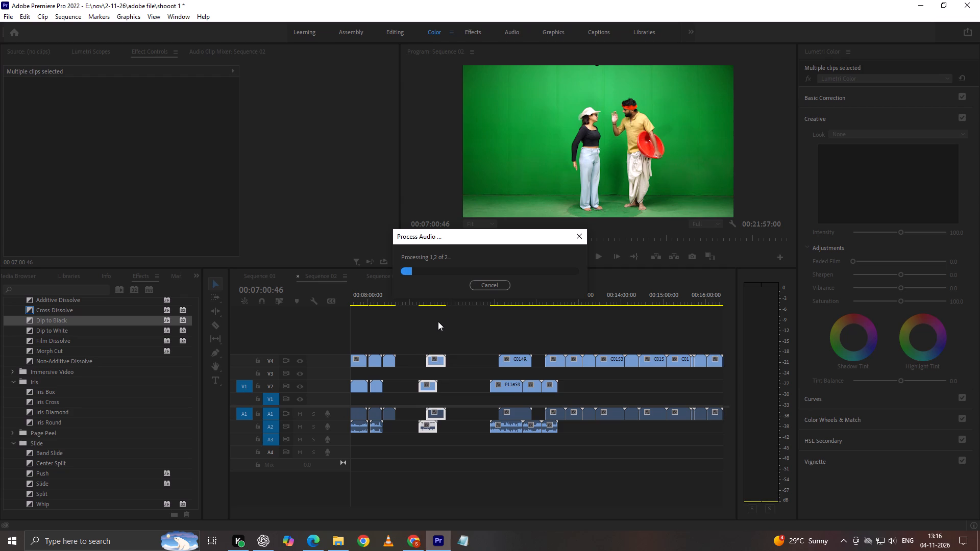
pyautogui.moveTo(434, 363); pyautogui.dragTo(400, 363)
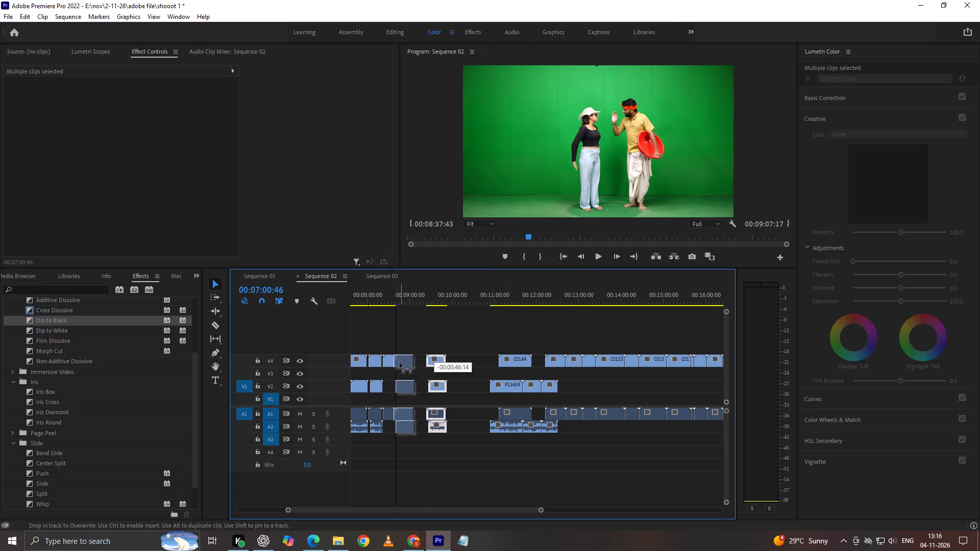
pyautogui.moveTo(400, 363); pyautogui.dragTo(406, 362)
# Synchronize C0149 and the V2 clip below it by audio and place the pair directly after the previous one, at about 00:09:10.
pyautogui.moveTo(493, 331); pyautogui.dragTo(500, 397)
pyautogui.moveTo(510, 386); pyautogui.dragTo(437, 386)
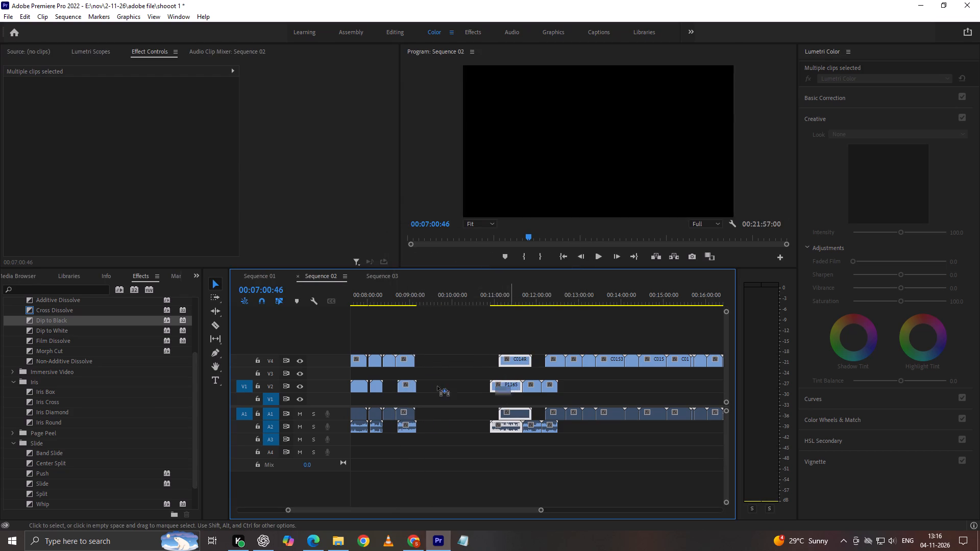
pyautogui.moveTo(437, 386); pyautogui.dragTo(443, 384)
pyautogui.rightClick(443, 384)
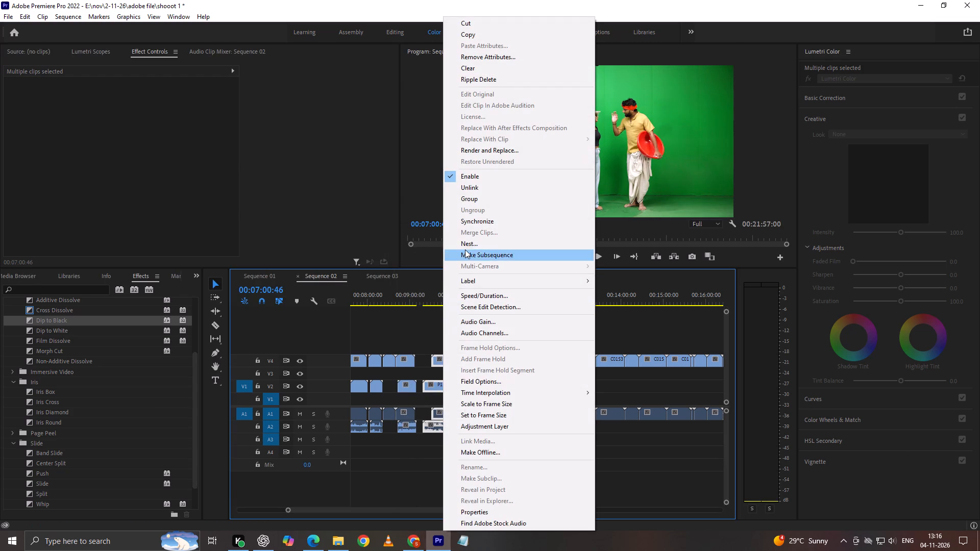
pyautogui.click(477, 222)
pyautogui.click(454, 319)
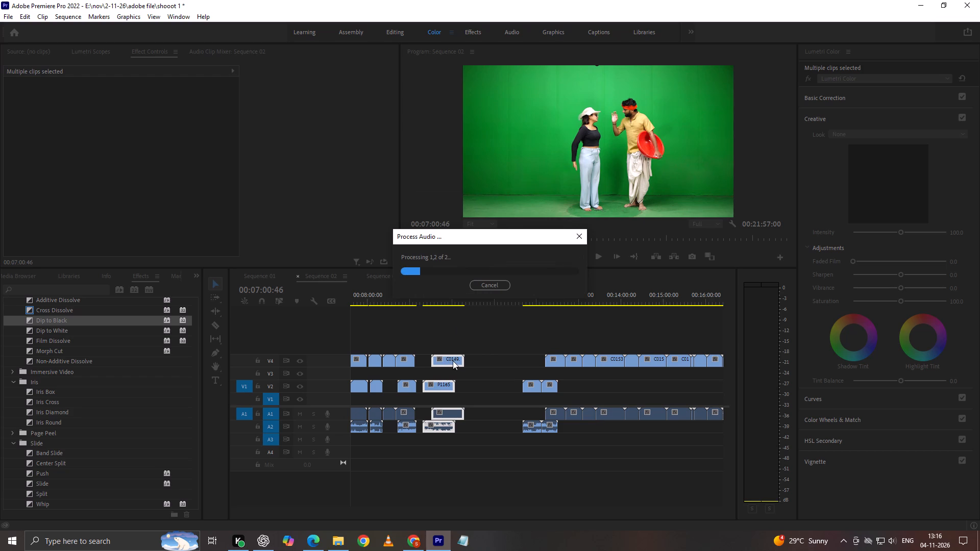
pyautogui.moveTo(448, 360); pyautogui.dragTo(442, 360)
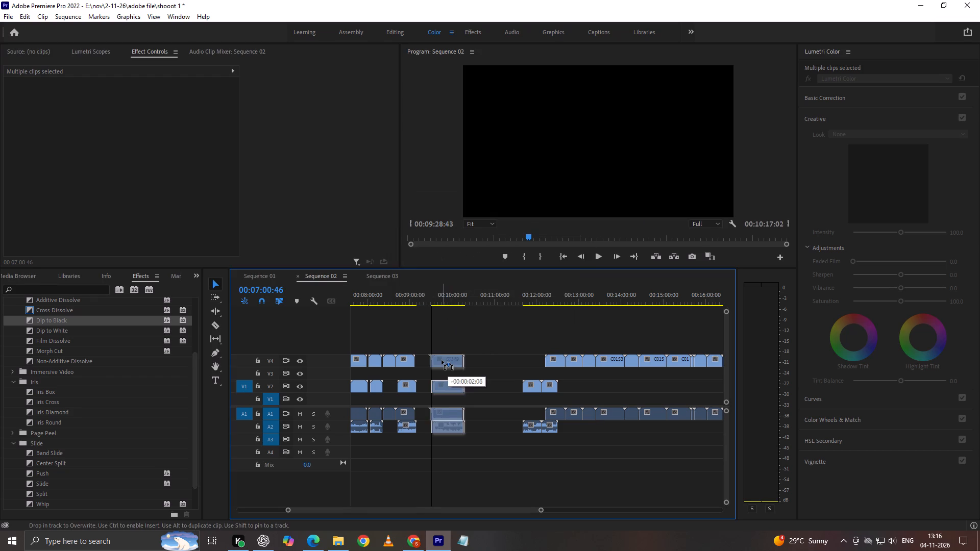
pyautogui.moveTo(442, 360); pyautogui.dragTo(436, 360)
# Shift the last two V2 clips later, lining them up under the V4 clips starting at about 00:12:15.
pyautogui.moveTo(492, 380); pyautogui.dragTo(584, 381)
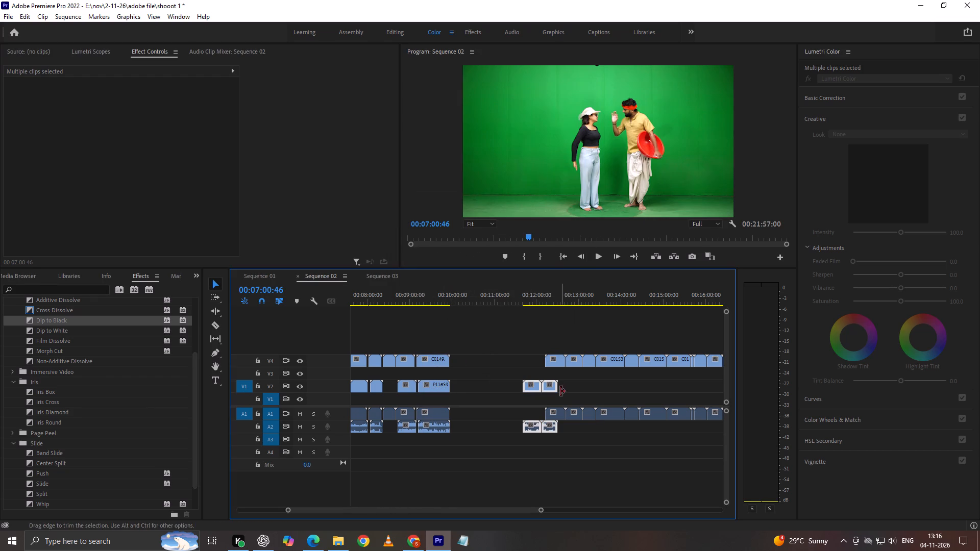
pyautogui.moveTo(552, 389); pyautogui.dragTo(576, 386)
# Synchronize the V4 and V2 clips at about 00:12:15 by audio and place the pair after C0149, at about 00:10:00.
pyautogui.moveTo(546, 338); pyautogui.dragTo(553, 387)
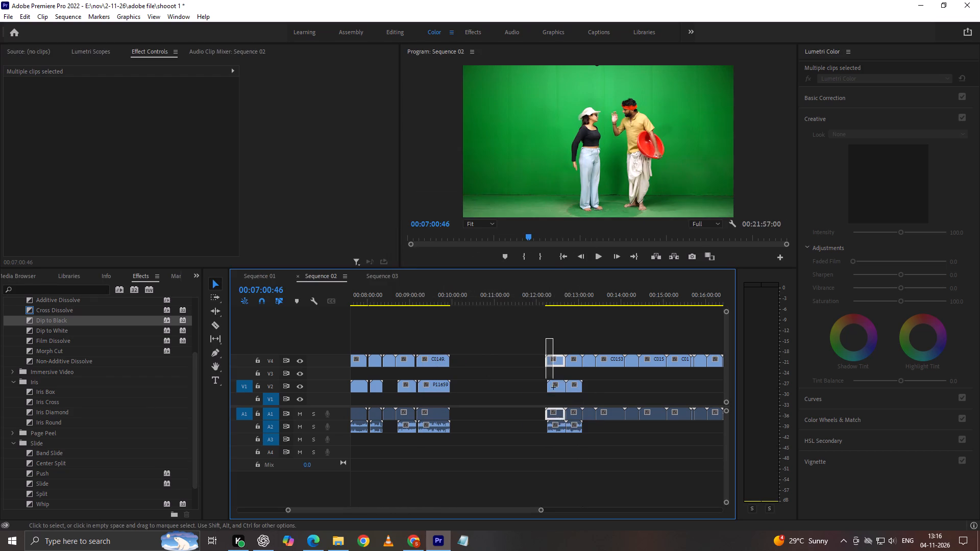
pyautogui.moveTo(553, 387); pyautogui.dragTo(554, 397)
pyautogui.moveTo(556, 387); pyautogui.dragTo(484, 387)
pyautogui.rightClick(484, 387)
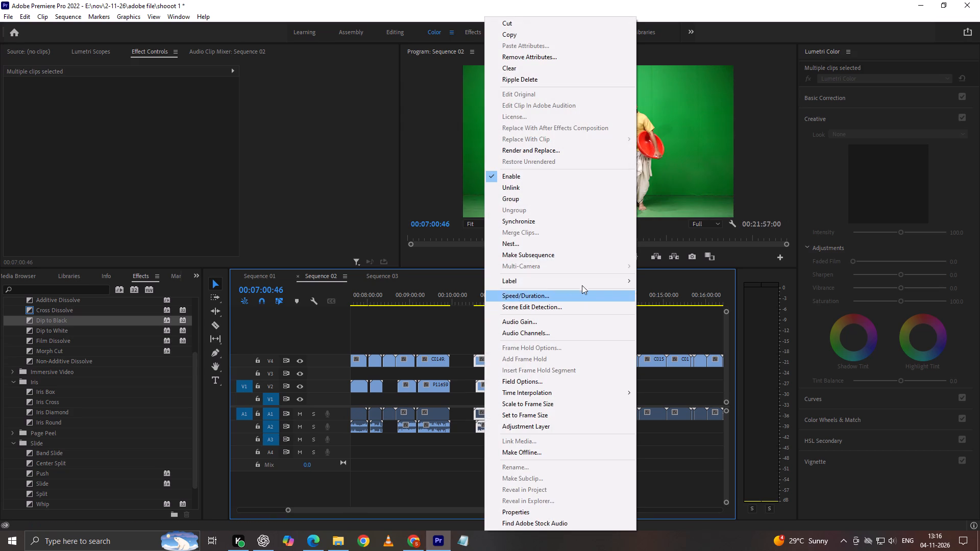
pyautogui.click(533, 222)
pyautogui.click(474, 319)
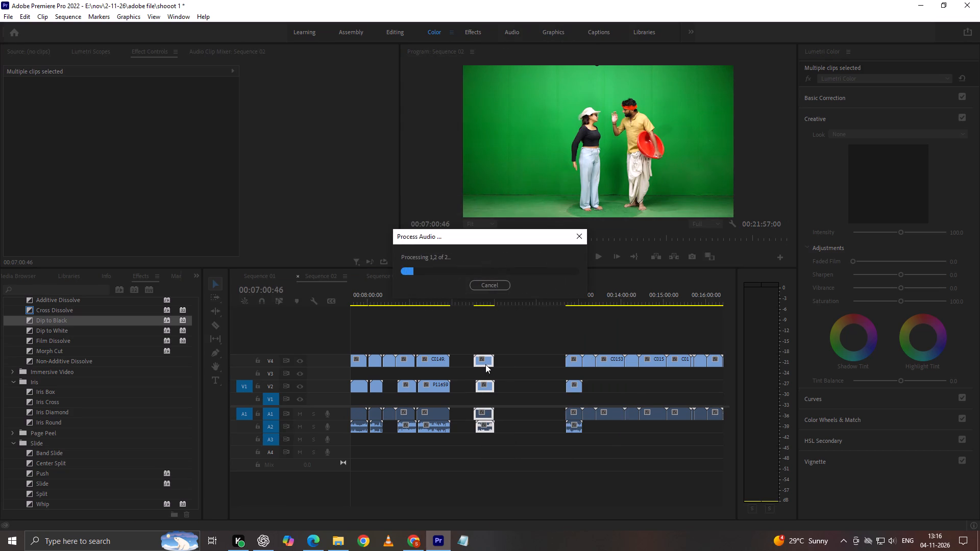
pyautogui.moveTo(485, 364); pyautogui.dragTo(471, 362)
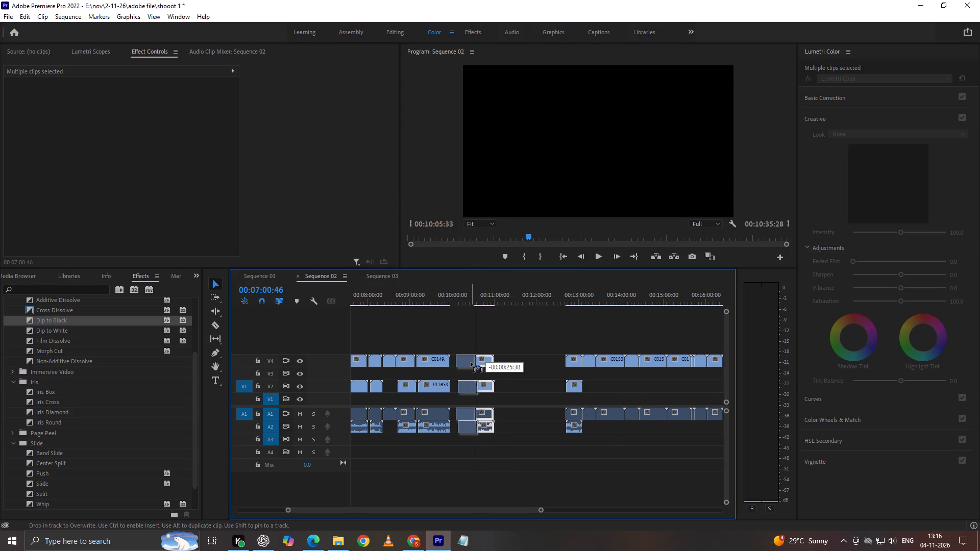
pyautogui.moveTo(471, 362); pyautogui.dragTo(462, 361)
# Synchronize the last V2 clip with the V4 clip at about 00:12:40 by audio and place the pair at about 00:10:30.
pyautogui.moveTo(530, 327); pyautogui.dragTo(558, 380)
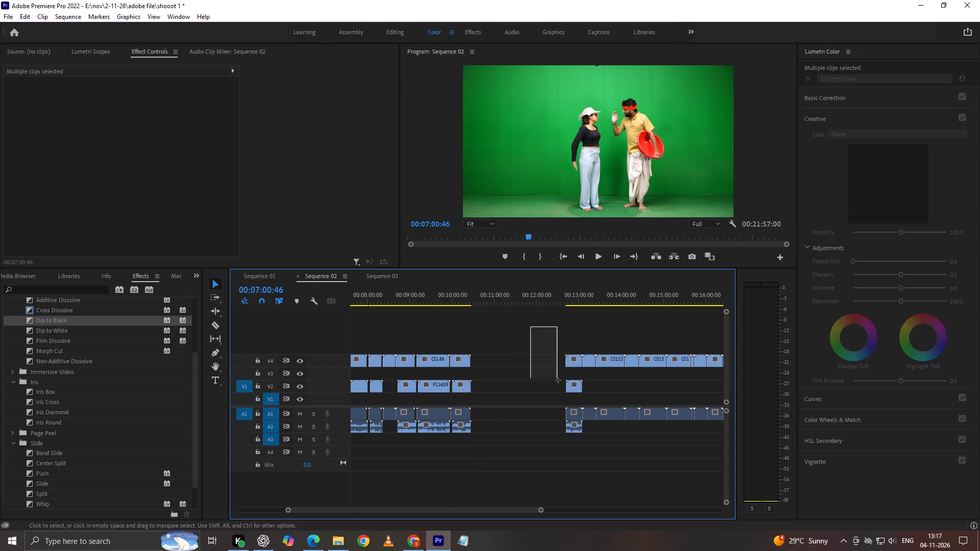
pyautogui.moveTo(558, 380); pyautogui.dragTo(575, 396)
pyautogui.moveTo(577, 385); pyautogui.dragTo(506, 385)
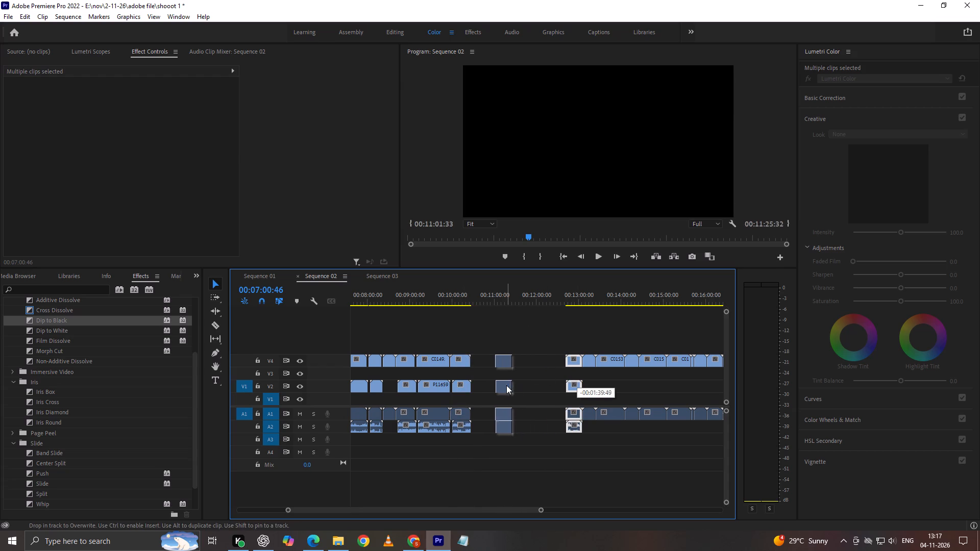
pyautogui.rightClick(506, 385)
pyautogui.click(549, 222)
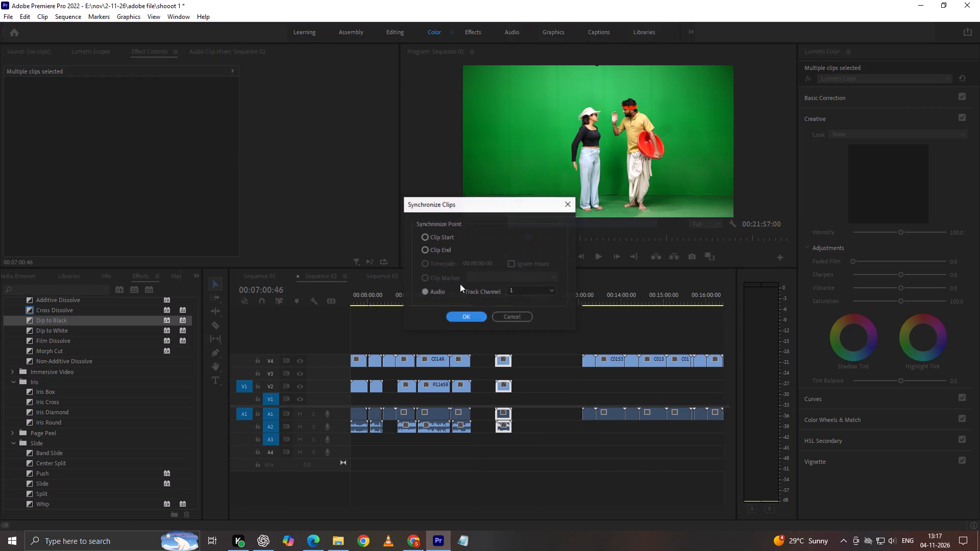
pyautogui.click(471, 317)
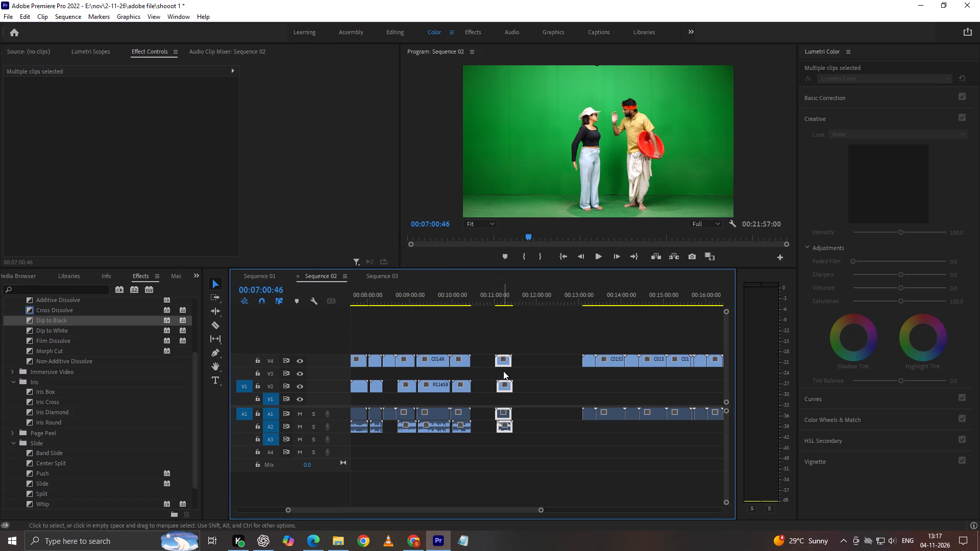
pyautogui.moveTo(501, 363); pyautogui.dragTo(477, 362)
# Add clips P1165996 through P1166015 from the part 3 folder to V2, starting under the remaining V4 clips at about 00:13:05.
pyautogui.scroll(-9, 477, 362)
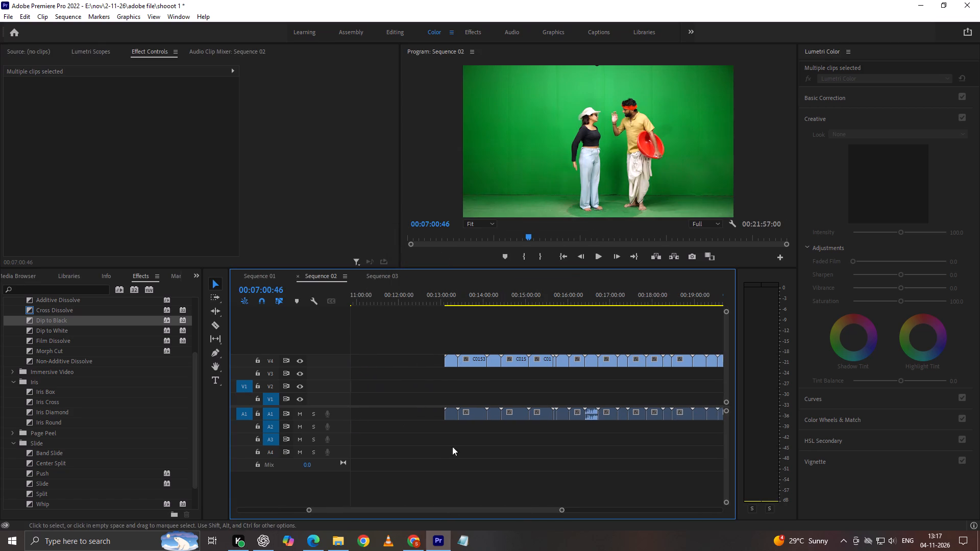
pyautogui.click(438, 463)
pyautogui.click(348, 541)
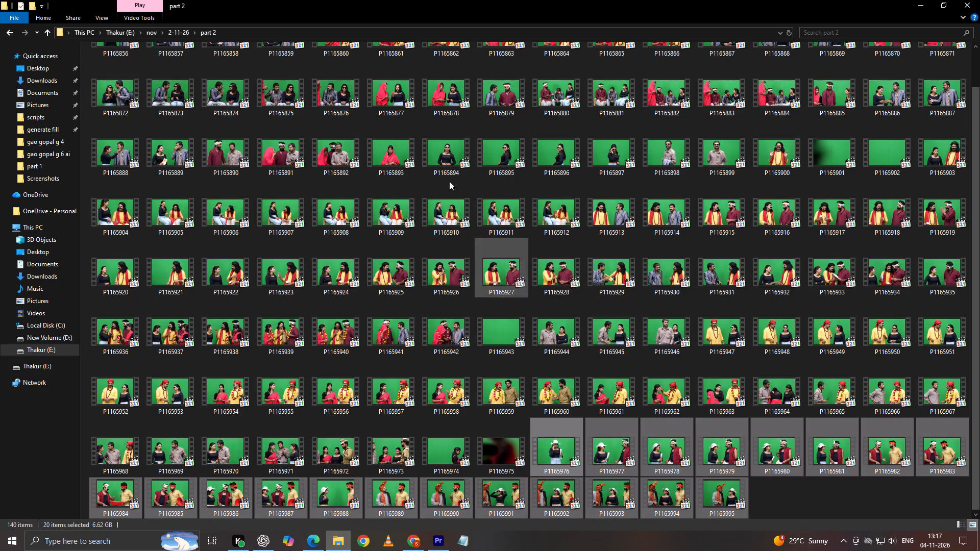
pyautogui.click(189, 32)
pyautogui.doubleClick(154, 92)
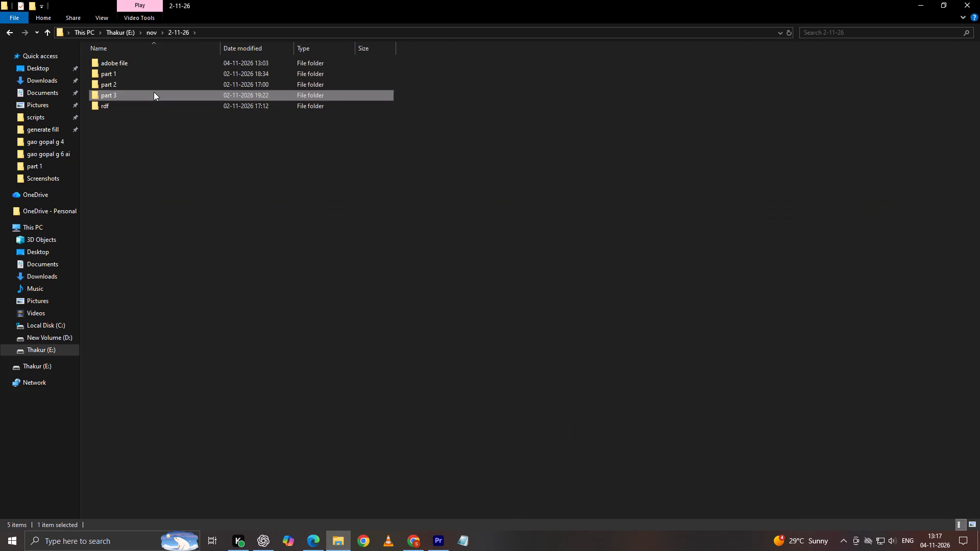
pyautogui.click(109, 79)
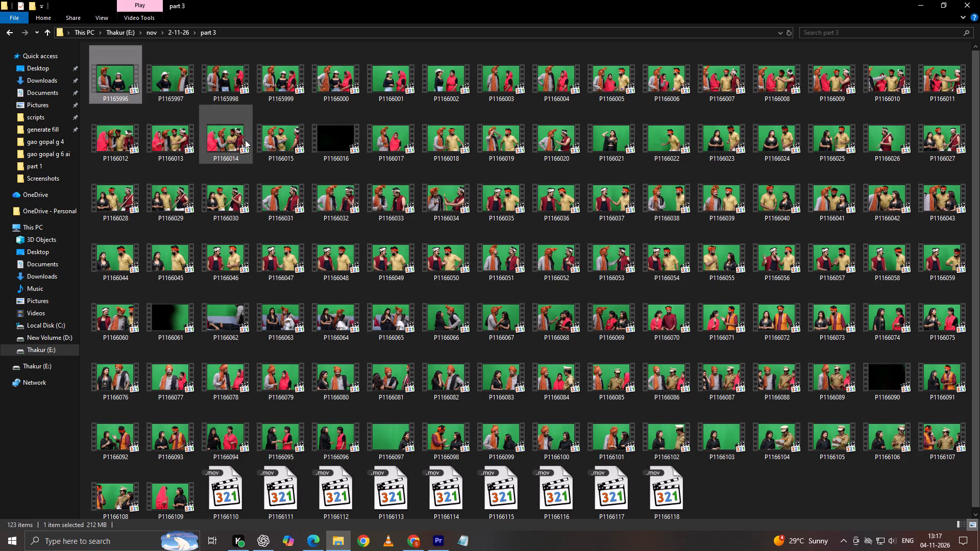
pyautogui.keyDown('shift'); pyautogui.click(274, 144); pyautogui.keyUp('shift')
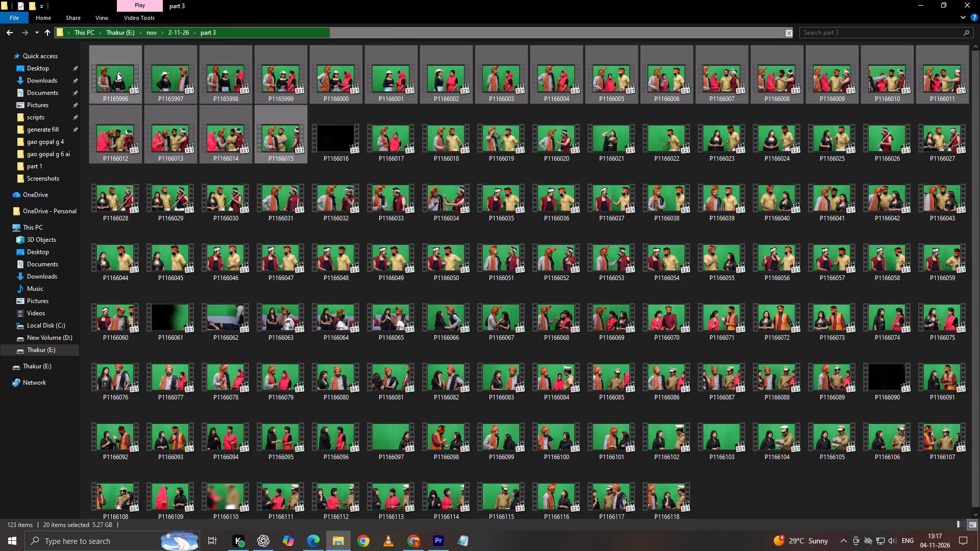
pyautogui.moveTo(109, 84); pyautogui.dragTo(443, 543)
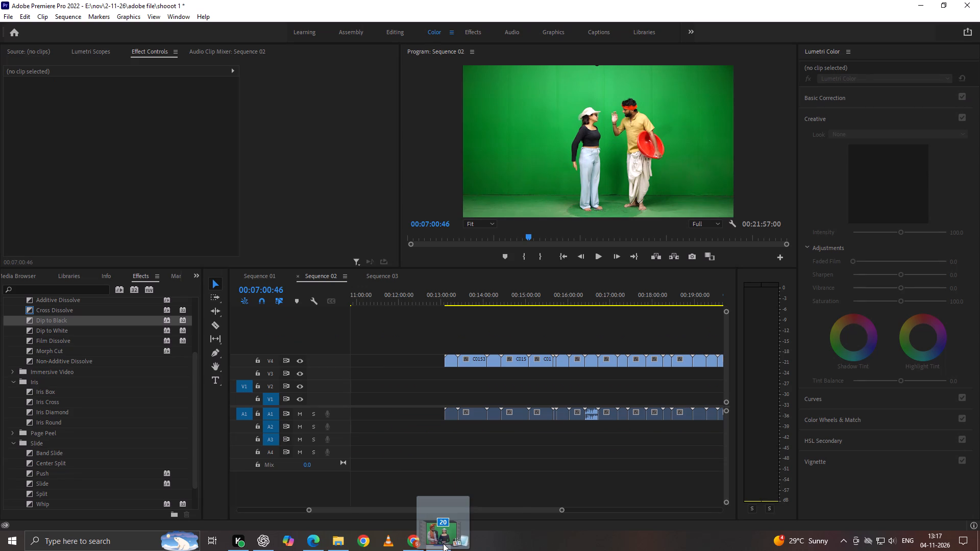
pyautogui.moveTo(443, 543); pyautogui.dragTo(456, 383)
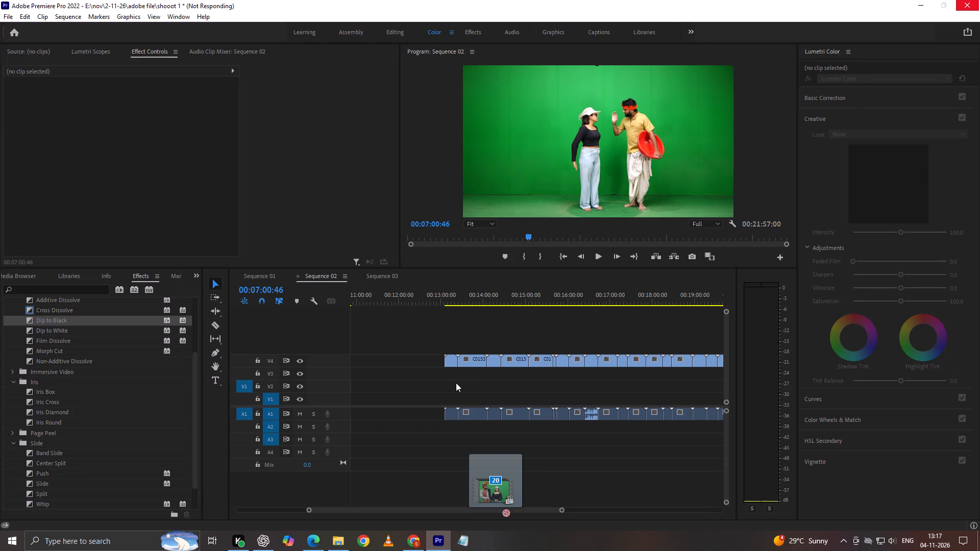
pyautogui.moveTo(456, 383); pyautogui.dragTo(453, 386)
pyautogui.moveTo(453, 386); pyautogui.dragTo(452, 382)
pyautogui.moveTo(452, 382); pyautogui.dragTo(453, 382)
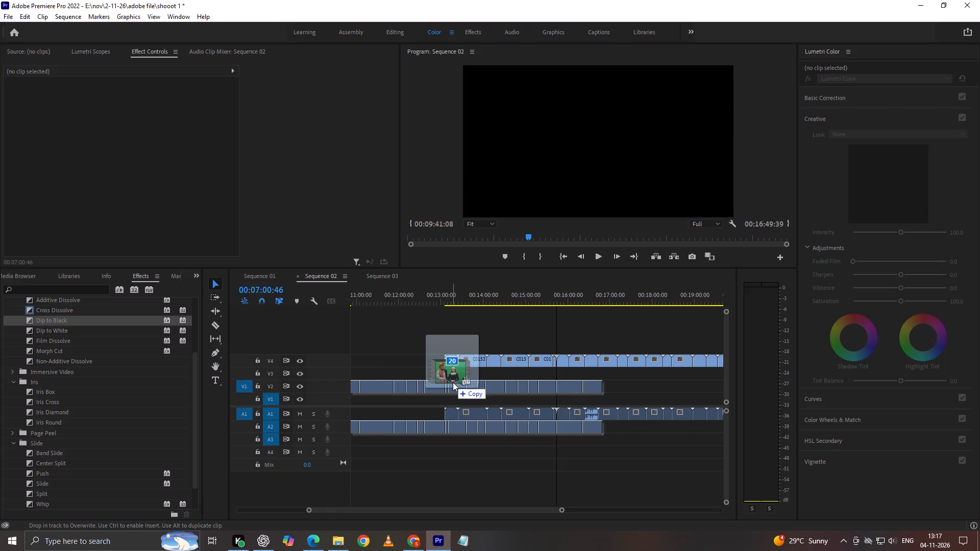
pyautogui.moveTo(453, 382); pyautogui.dragTo(596, 386)
pyautogui.click(400, 373)
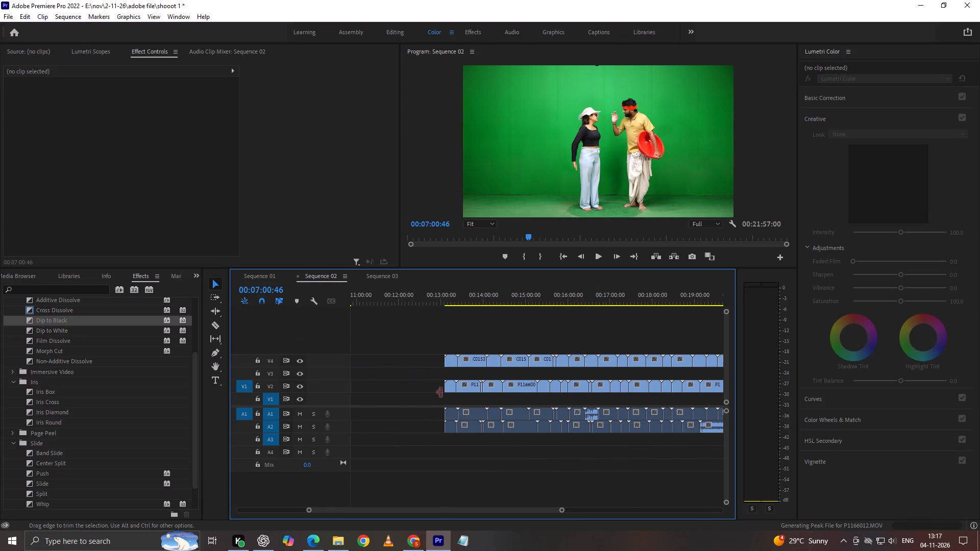
# Synchronize the first V4 and V2 clips at about 00:13:05 by audio and place the pair after the previous pair, at about 00:10:53.
pyautogui.click(440, 295)
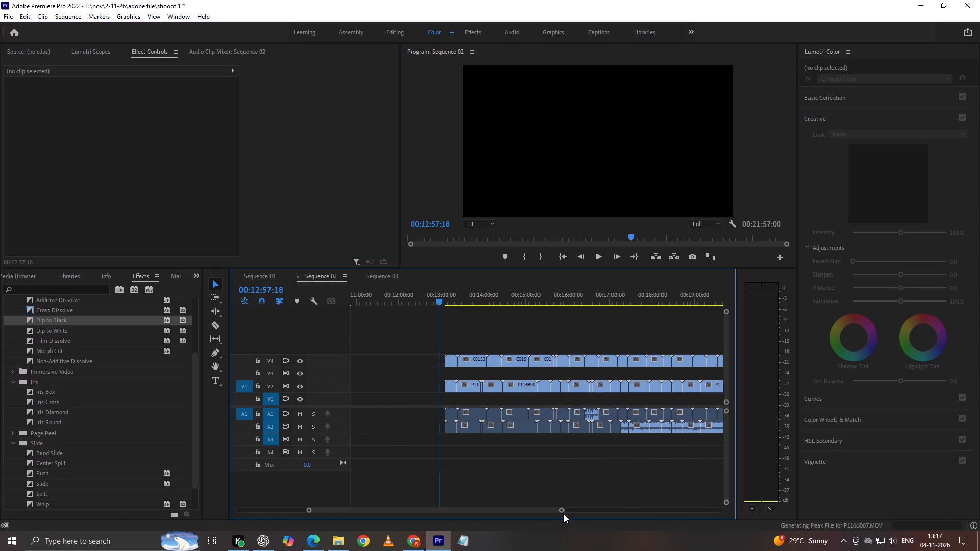
pyautogui.moveTo(562, 509); pyautogui.dragTo(573, 508)
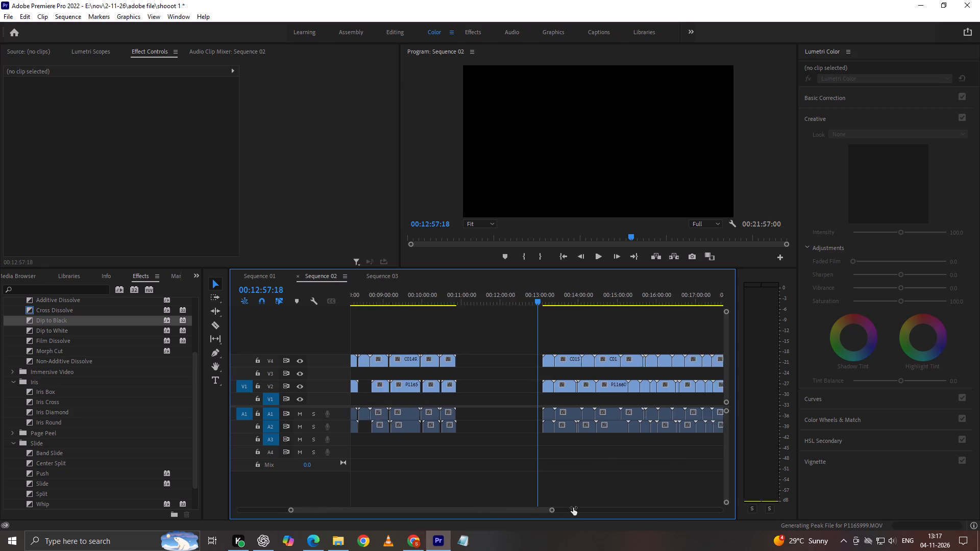
pyautogui.moveTo(573, 508); pyautogui.dragTo(557, 507)
pyautogui.moveTo(523, 335); pyautogui.dragTo(542, 376)
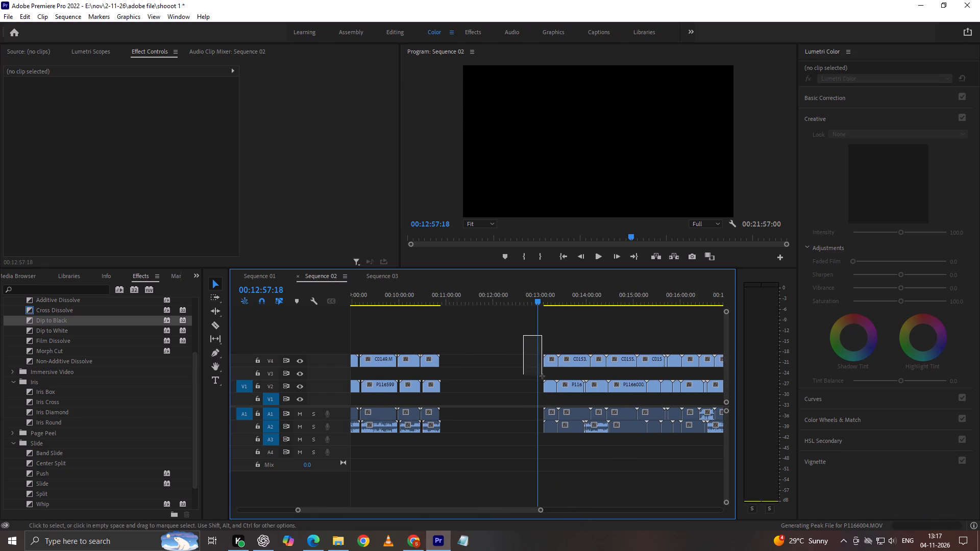
pyautogui.moveTo(542, 376); pyautogui.dragTo(547, 388)
pyautogui.moveTo(547, 388); pyautogui.dragTo(505, 388)
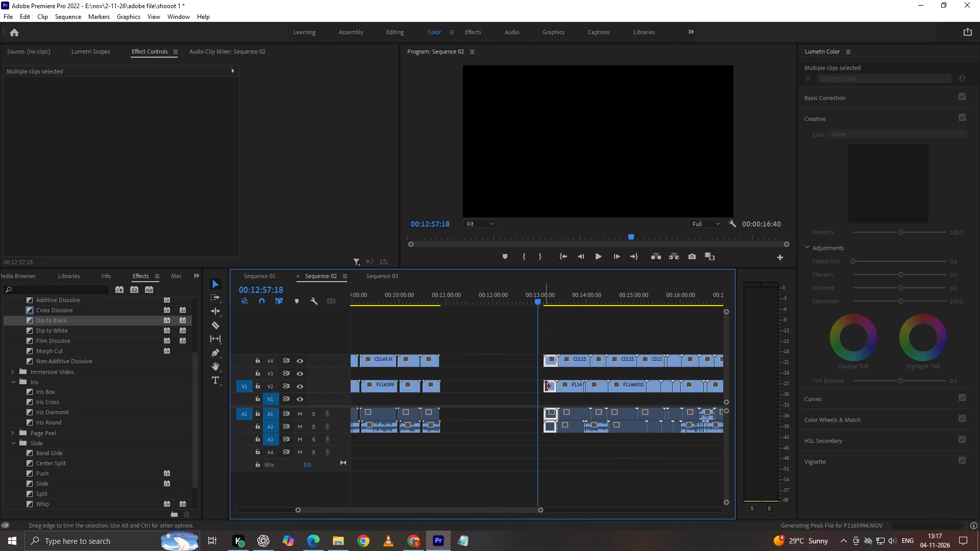
pyautogui.moveTo(551, 386); pyautogui.dragTo(468, 388)
pyautogui.rightClick(468, 388)
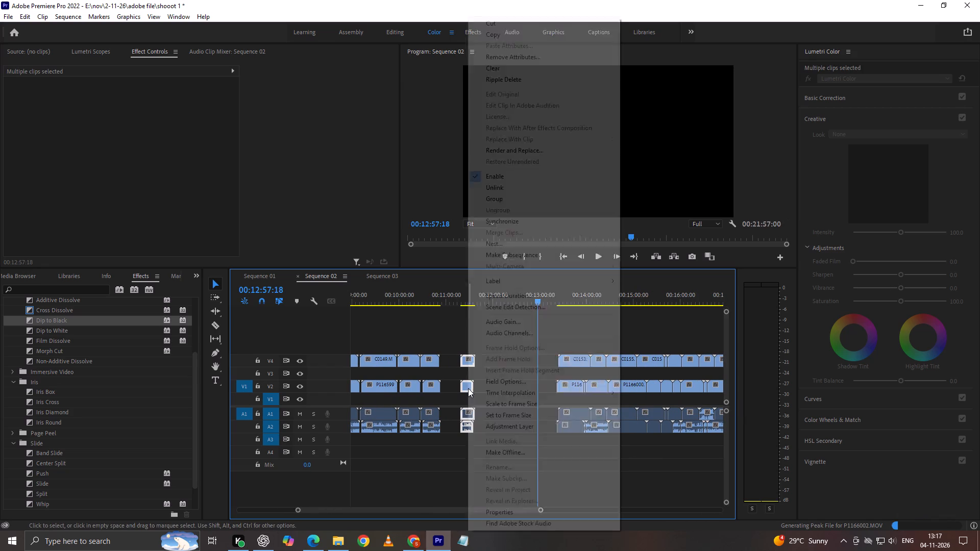
pyautogui.click(509, 227)
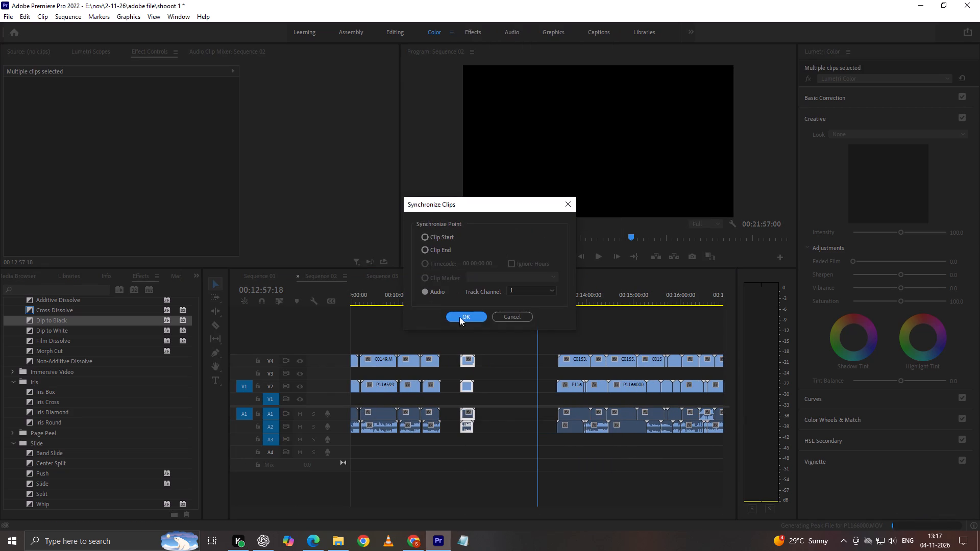
pyautogui.click(460, 317)
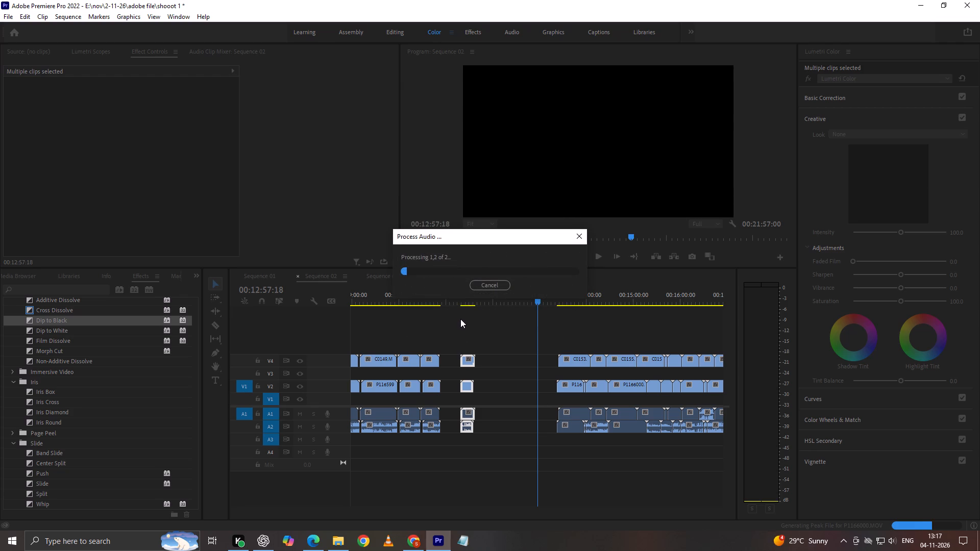
pyautogui.moveTo(467, 362); pyautogui.dragTo(447, 359)
# Synchronize C0153 with the V2 clip beneath it by audio and place the pair after the previous one, at about 00:11:13.
pyautogui.scroll(-4, 447, 359)
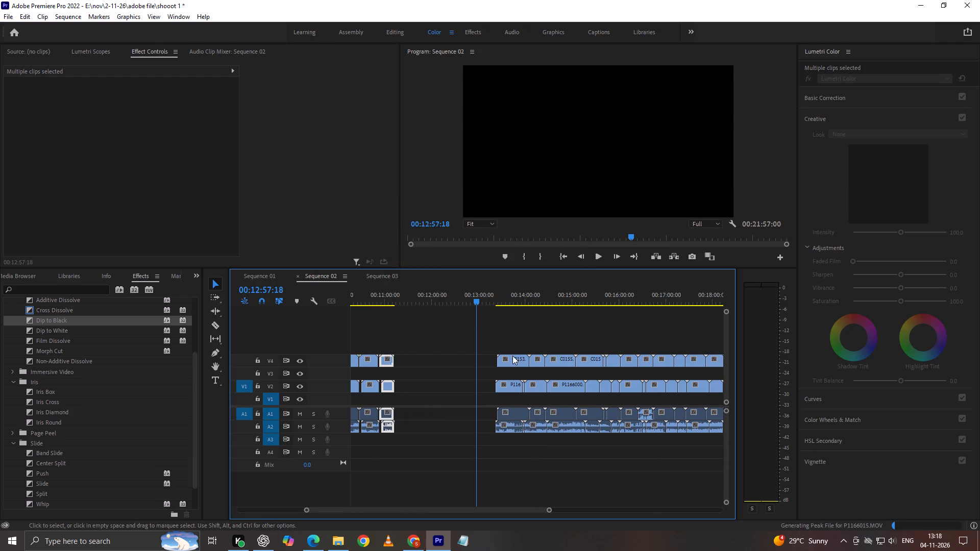
pyautogui.moveTo(511, 332); pyautogui.dragTo(492, 389)
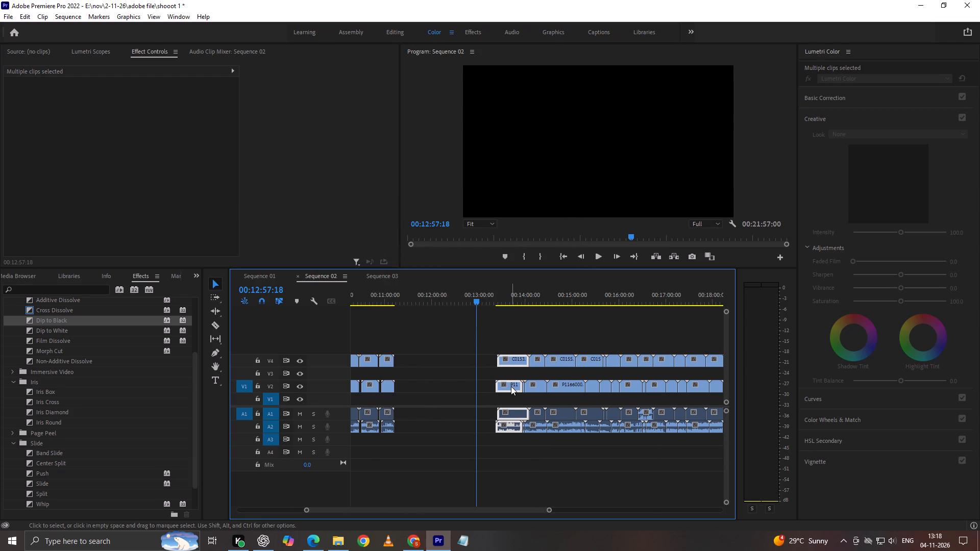
pyautogui.moveTo(511, 387); pyautogui.dragTo(440, 387)
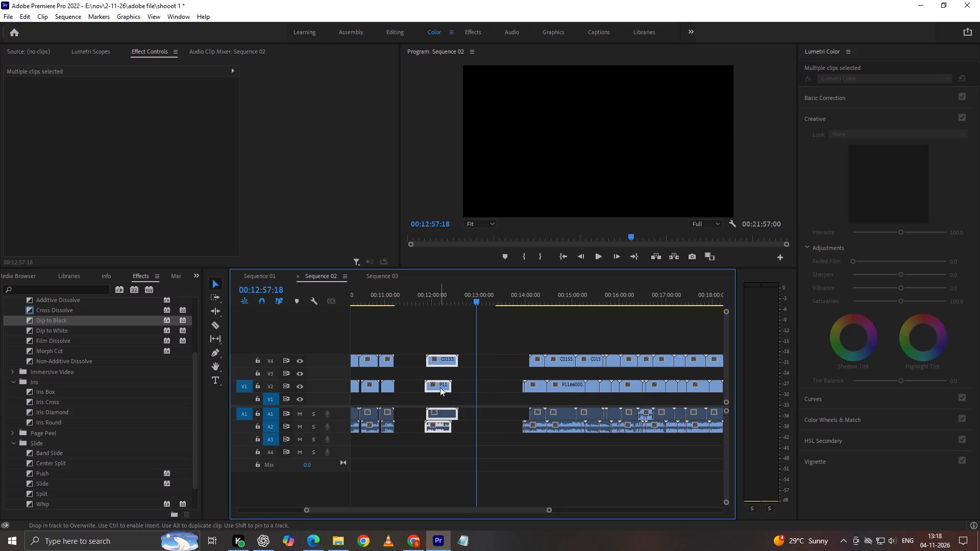
pyautogui.rightClick(440, 387)
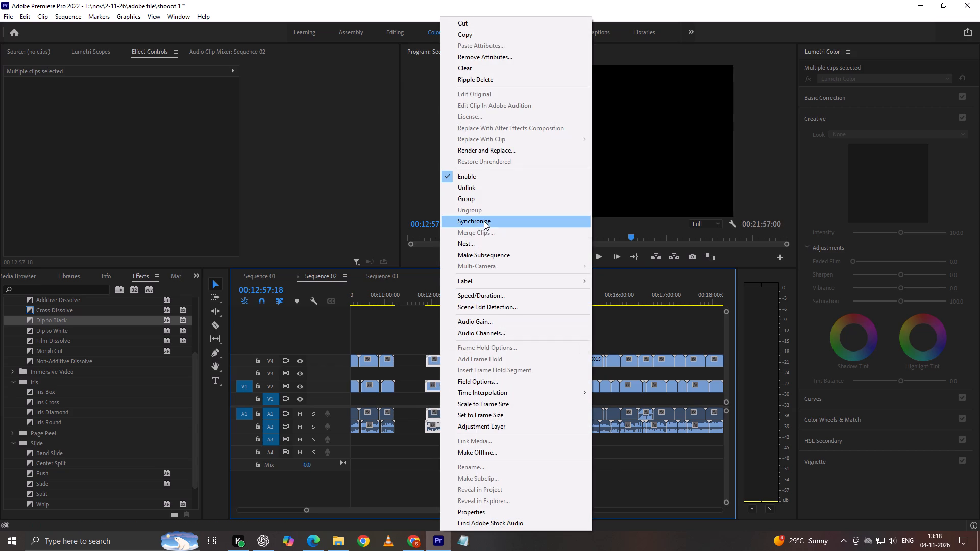
pyautogui.click(484, 221)
pyautogui.click(480, 321)
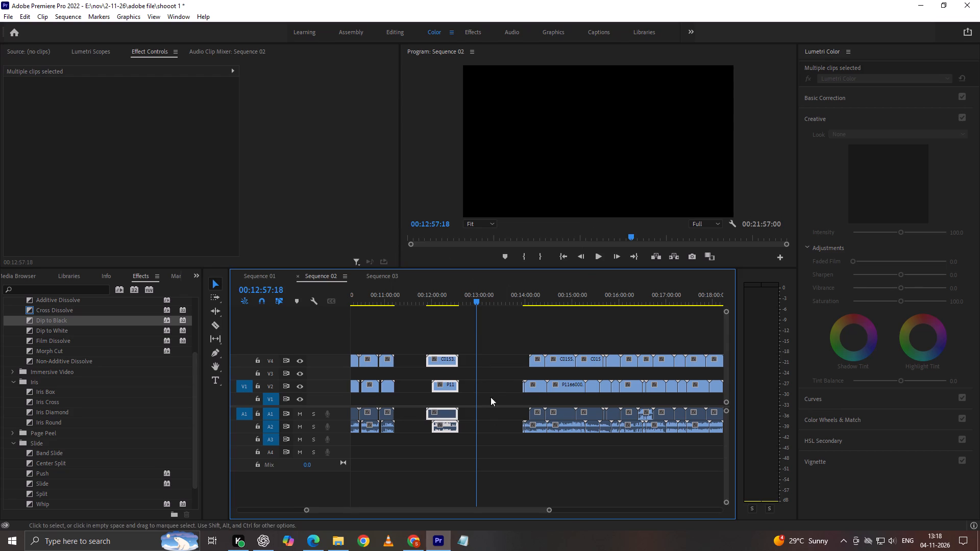
pyautogui.moveTo(438, 363); pyautogui.dragTo(414, 361)
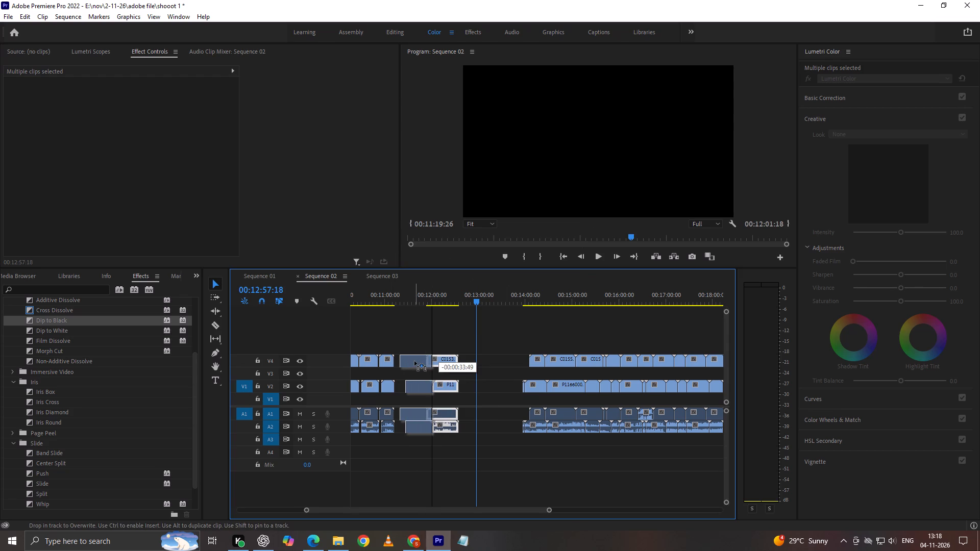
pyautogui.moveTo(414, 361); pyautogui.dragTo(407, 360)
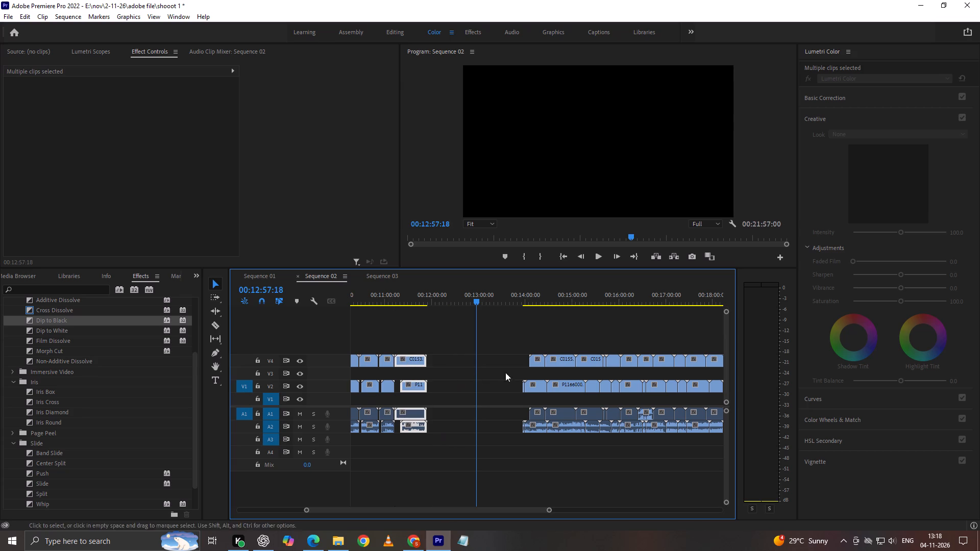
# Delete the very short clip P1165998 from V2.
pyautogui.click(524, 389)
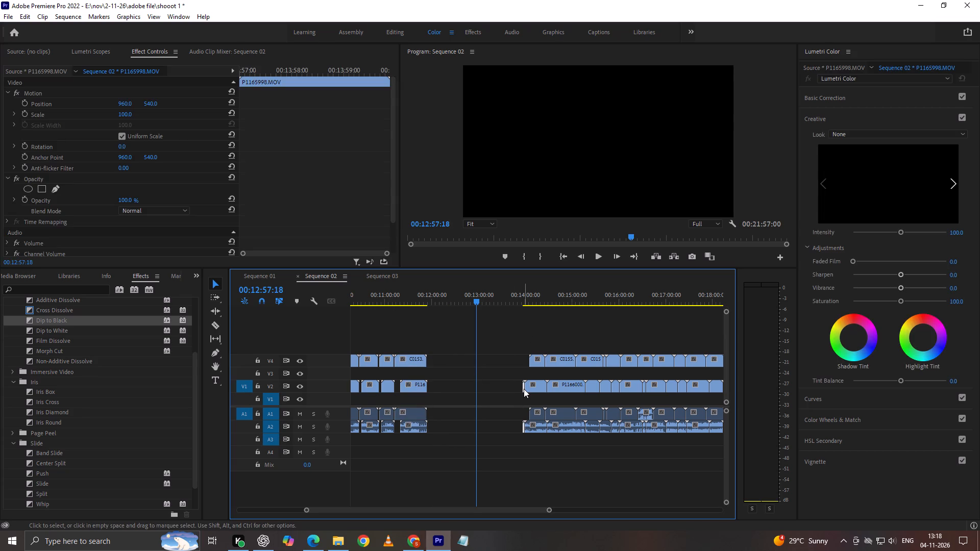
pyautogui.press('Delete')
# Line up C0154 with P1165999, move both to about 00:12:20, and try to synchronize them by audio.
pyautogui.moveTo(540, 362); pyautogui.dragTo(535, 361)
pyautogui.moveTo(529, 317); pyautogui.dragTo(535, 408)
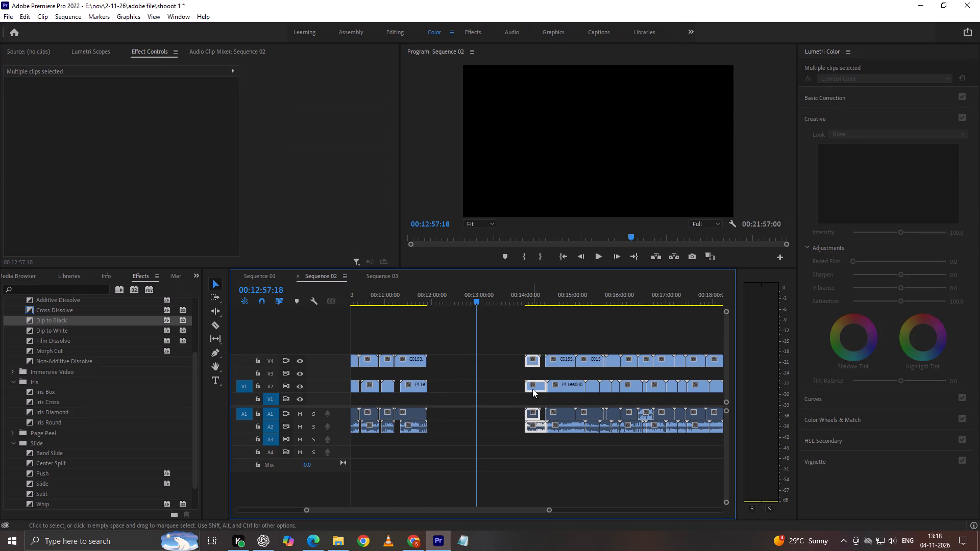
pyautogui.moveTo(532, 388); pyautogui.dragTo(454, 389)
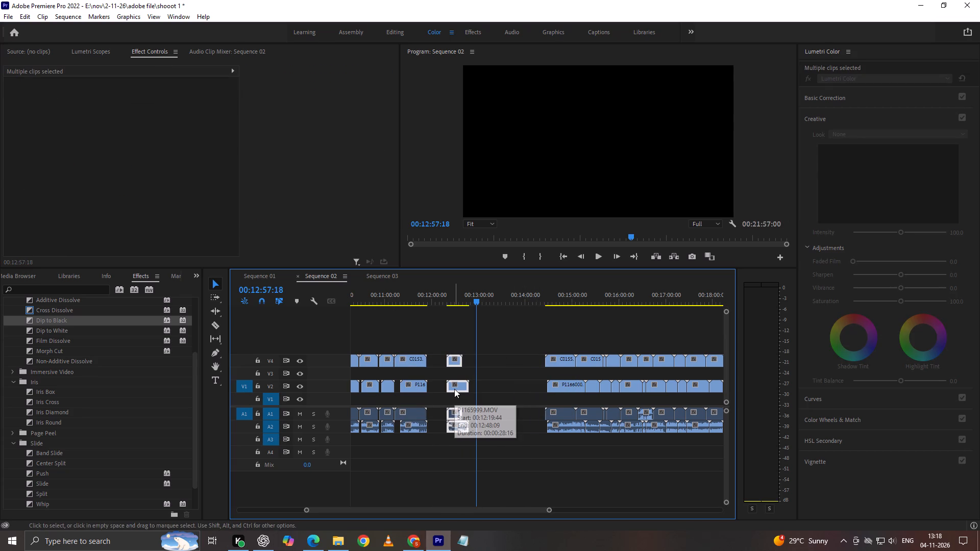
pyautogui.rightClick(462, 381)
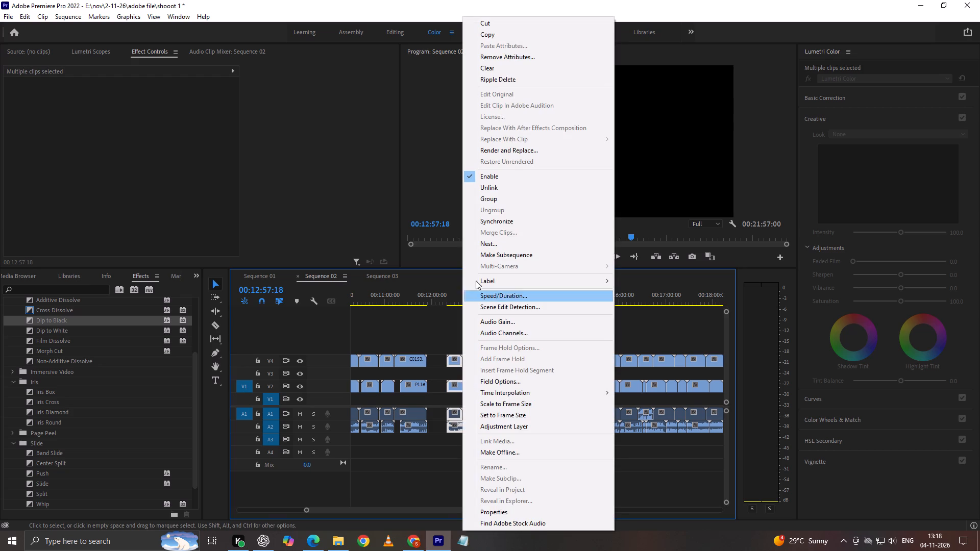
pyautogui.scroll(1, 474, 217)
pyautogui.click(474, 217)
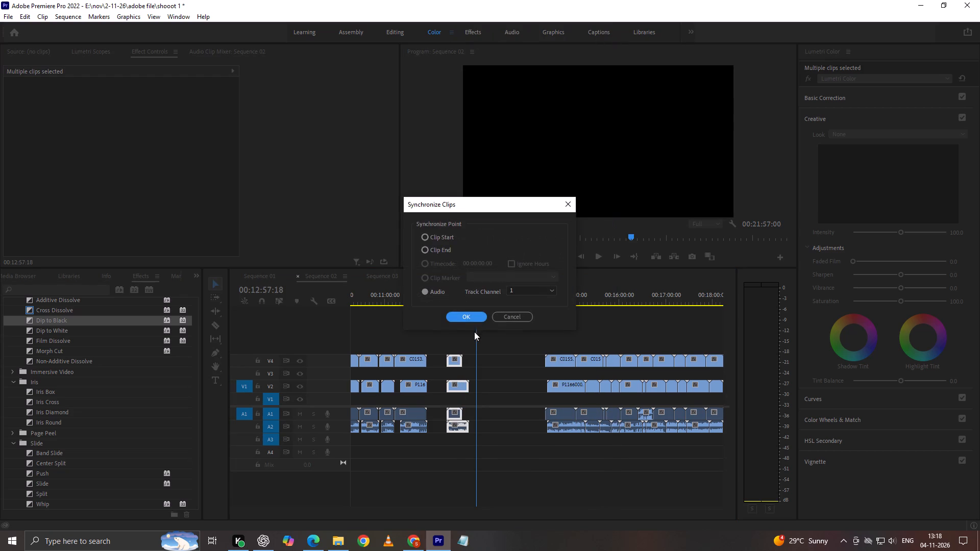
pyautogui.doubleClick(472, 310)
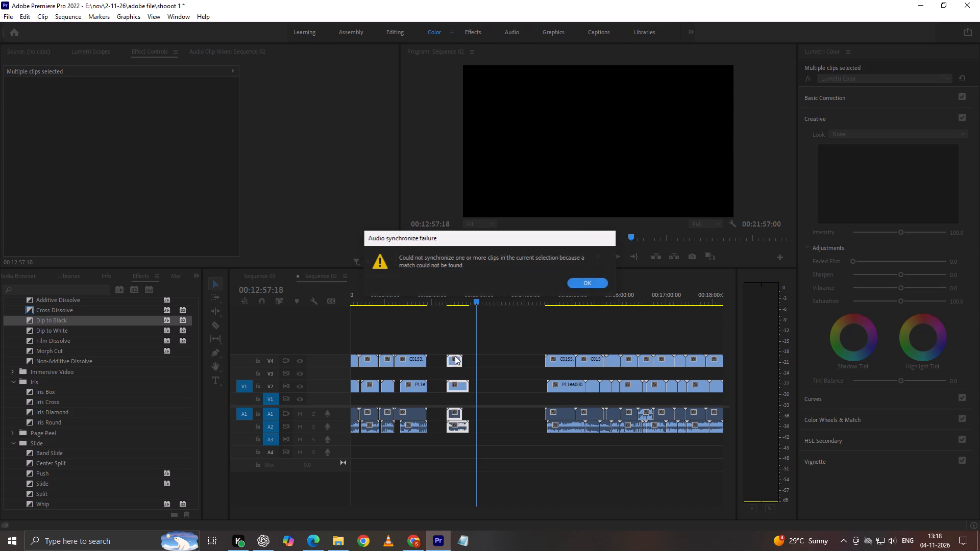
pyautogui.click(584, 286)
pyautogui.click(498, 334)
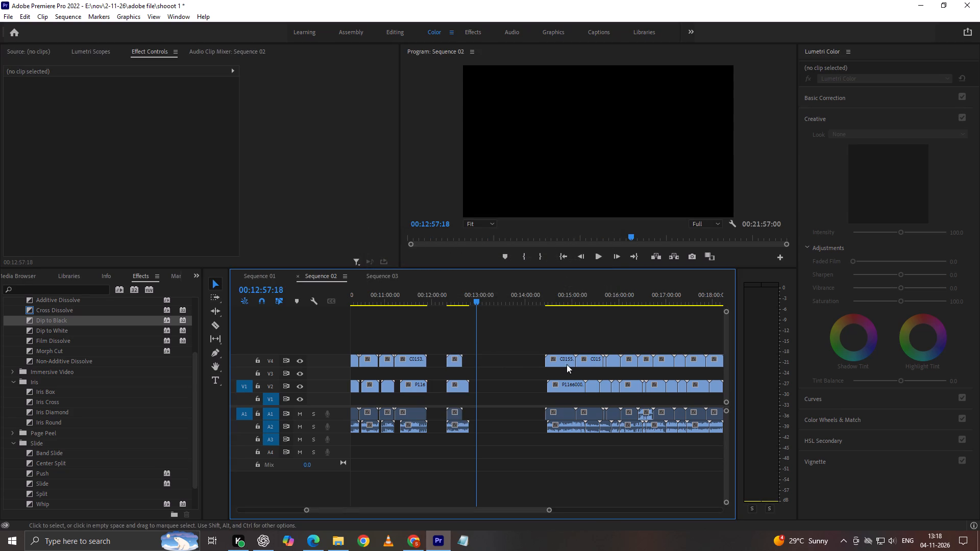
# Place P1165999 under C0155, move both to about 00:13:07, and synchronize them by audio.
pyautogui.moveTo(561, 360); pyautogui.dragTo(527, 360)
pyautogui.moveTo(462, 385); pyautogui.dragTo(512, 390)
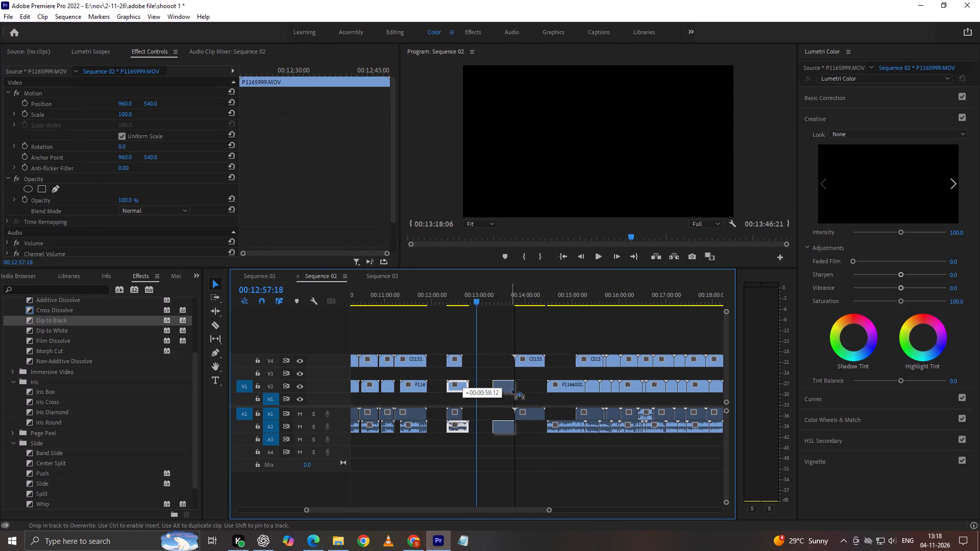
pyautogui.moveTo(512, 390); pyautogui.dragTo(526, 389)
pyautogui.moveTo(516, 339); pyautogui.dragTo(520, 402)
pyautogui.moveTo(523, 389); pyautogui.dragTo(514, 389)
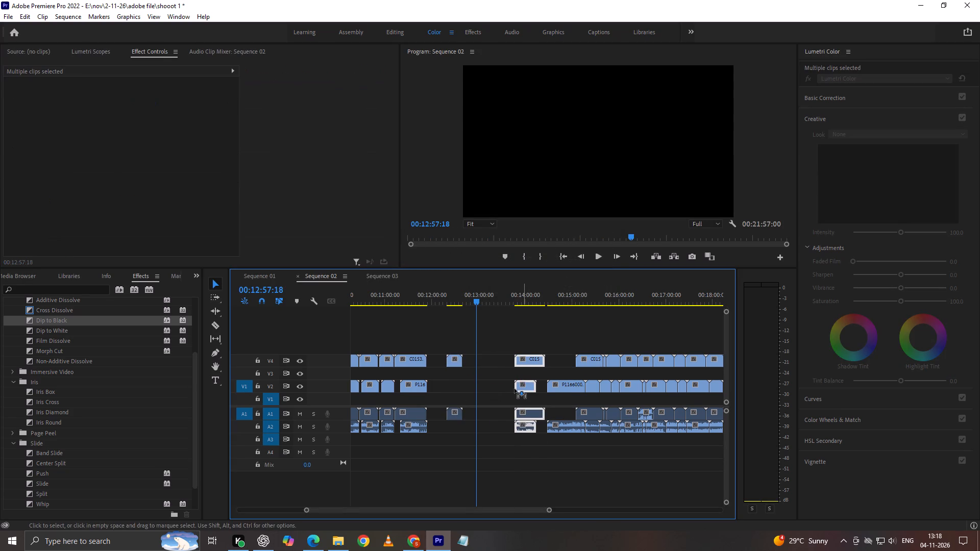
pyautogui.moveTo(514, 389); pyautogui.dragTo(497, 389)
pyautogui.rightClick(497, 389)
pyautogui.click(564, 222)
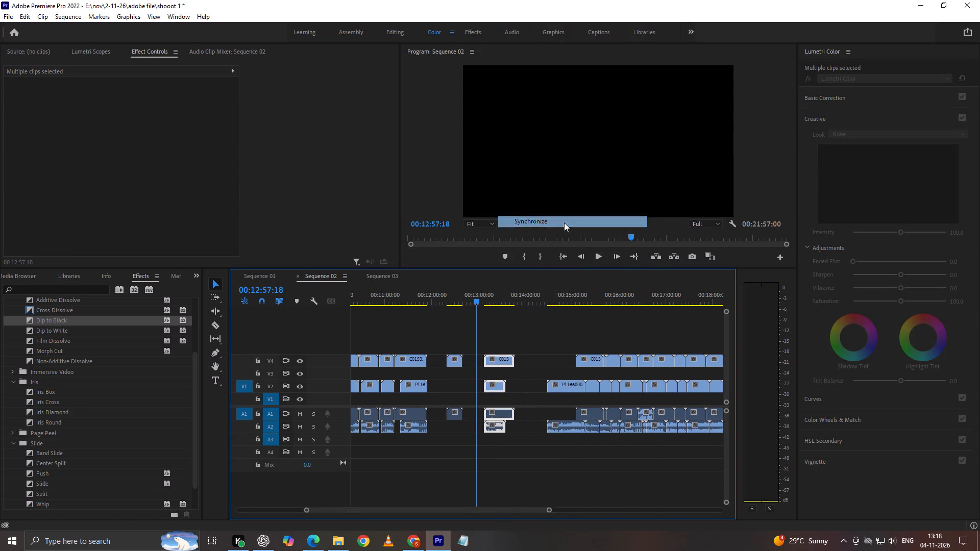
pyautogui.press('Return')
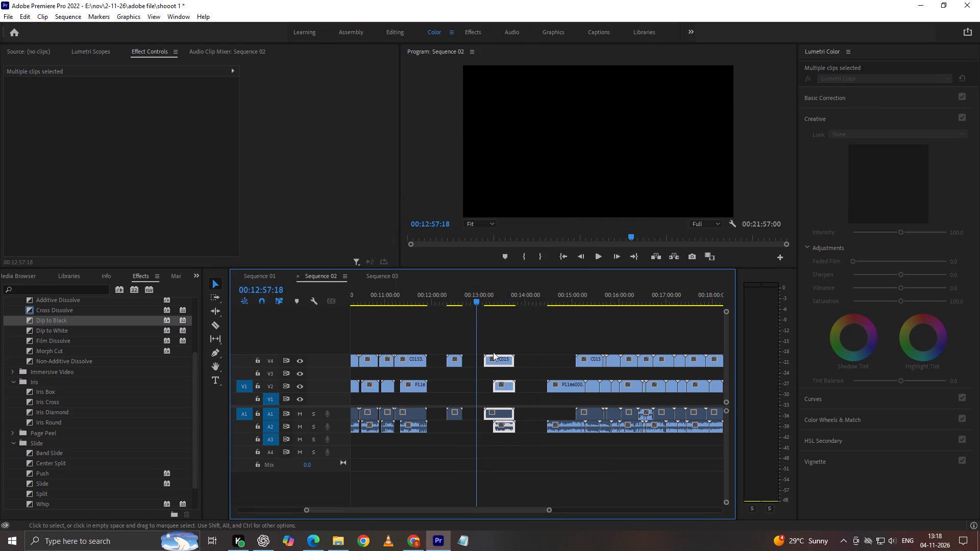
# Move C0154 earlier to sit directly after C0153 on V4, at about 00:11:54.
pyautogui.click(458, 355)
pyautogui.moveTo(453, 363); pyautogui.dragTo(437, 360)
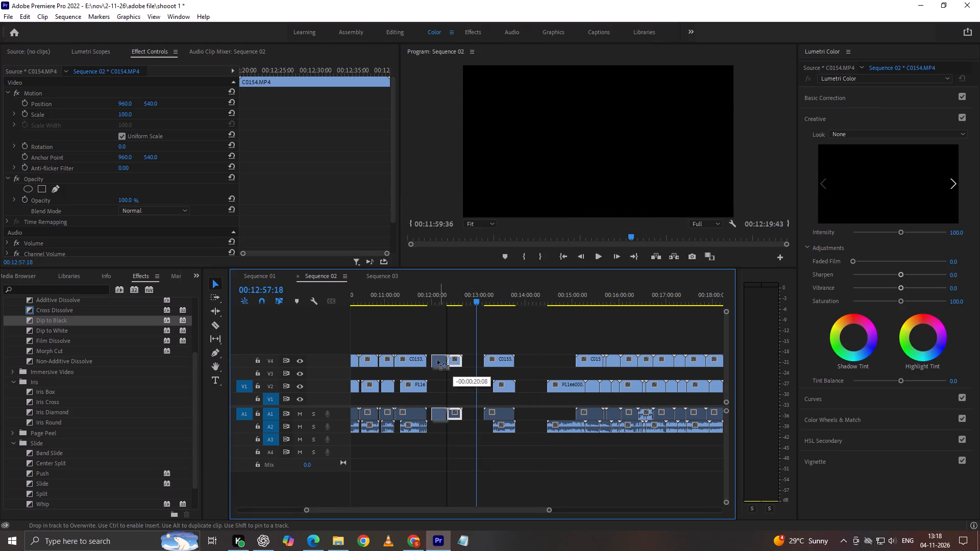
pyautogui.moveTo(437, 360); pyautogui.dragTo(435, 360)
# Move the C0155 and P1165999 pair directly after C0154, at about 00:12:15.
pyautogui.moveTo(479, 324); pyautogui.dragTo(507, 423)
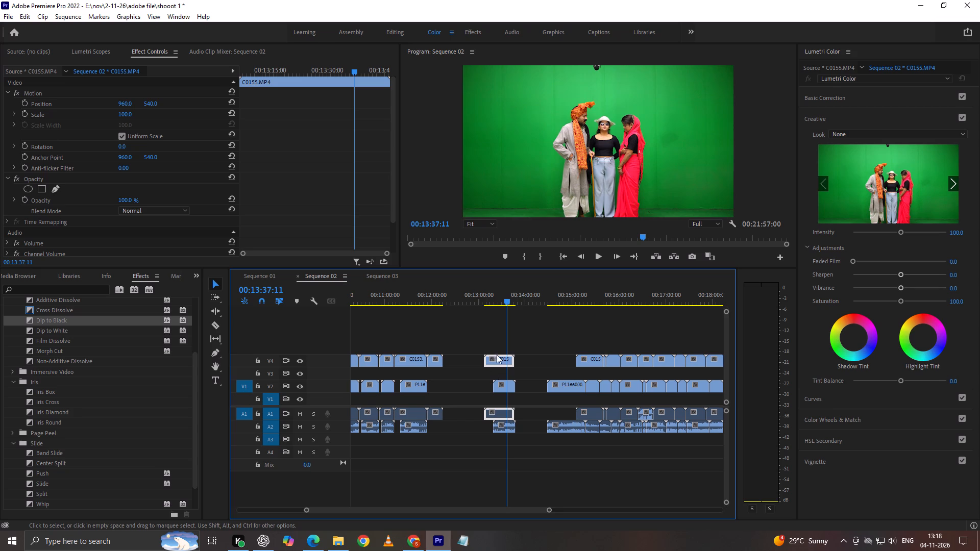
pyautogui.moveTo(488, 325); pyautogui.dragTo(508, 475)
pyautogui.moveTo(501, 359); pyautogui.dragTo(468, 359)
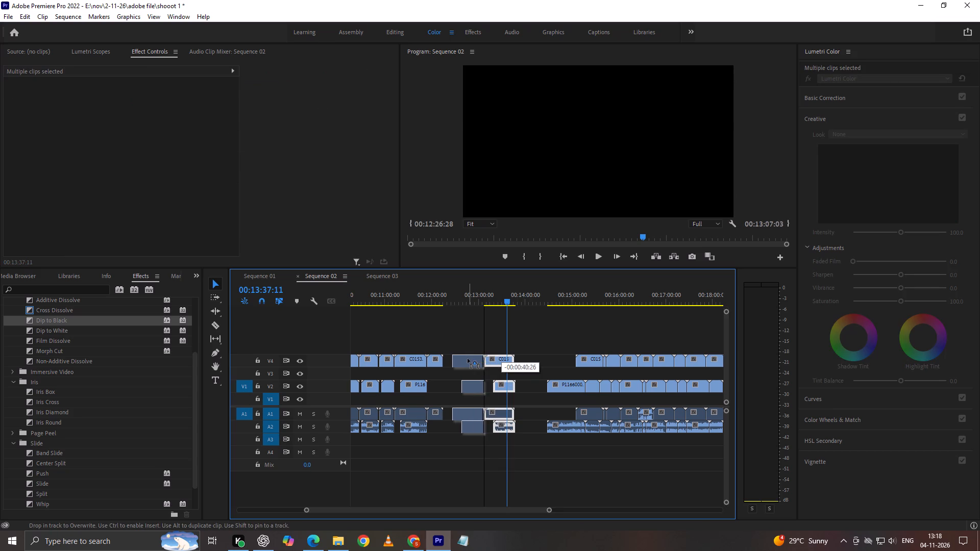
pyautogui.moveTo(468, 359); pyautogui.dragTo(462, 359)
# Synchronize P1166000 with the V4 clip following C0155 by audio and place the pair after C0155, at about 00:12:56.
pyautogui.moveTo(593, 357); pyautogui.dragTo(576, 358)
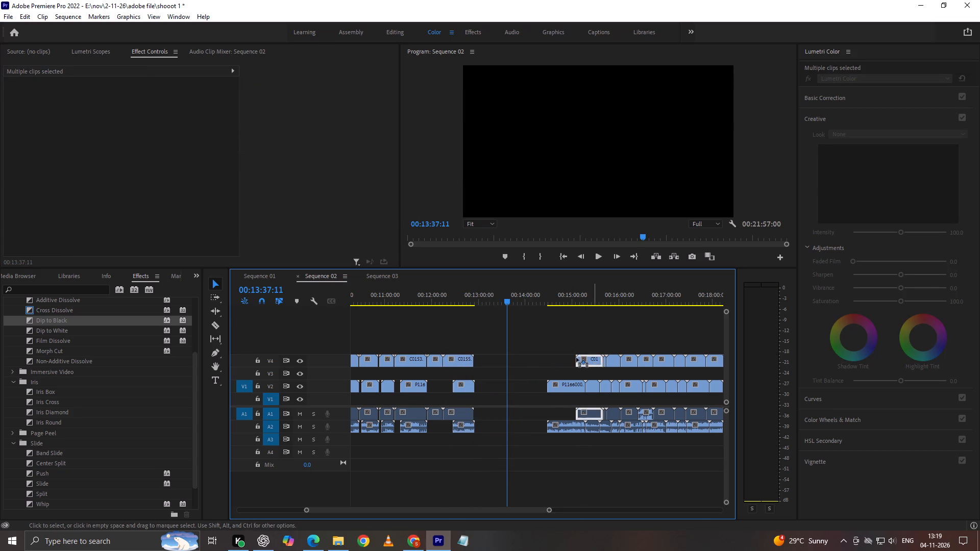
pyautogui.moveTo(576, 358); pyautogui.dragTo(570, 359)
pyautogui.moveTo(561, 334); pyautogui.dragTo(568, 415)
pyautogui.moveTo(568, 384); pyautogui.dragTo(548, 384)
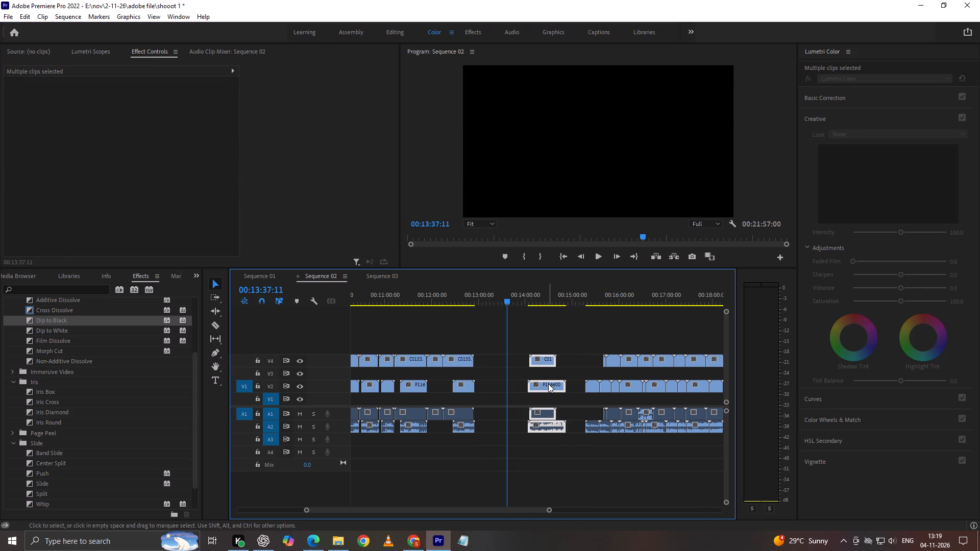
pyautogui.rightClick(548, 384)
pyautogui.click(620, 222)
pyautogui.press('Return')
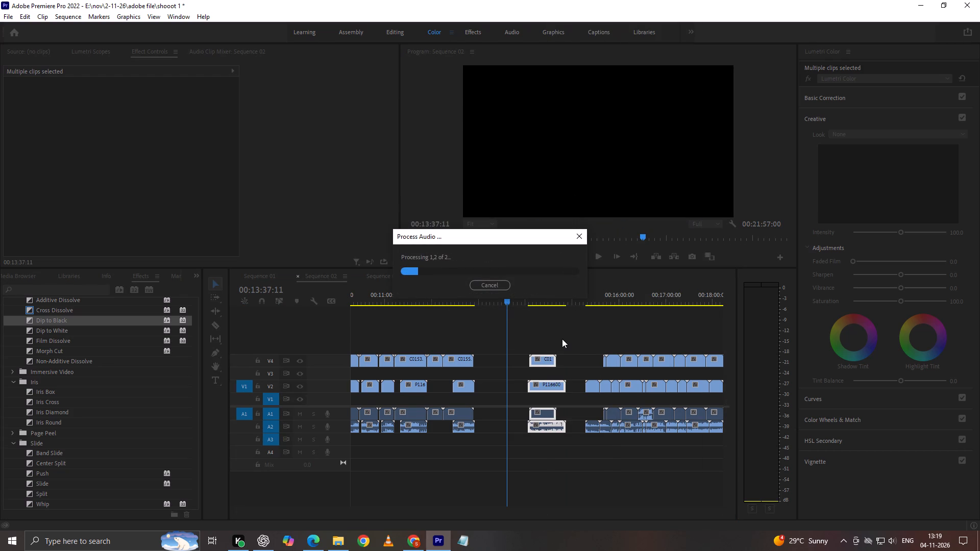
pyautogui.moveTo(545, 356); pyautogui.dragTo(490, 363)
# Move the short clip C0157 earlier on V4, to the end of P1166000 at about 00:13:47.
pyautogui.scroll(-4, 490, 363)
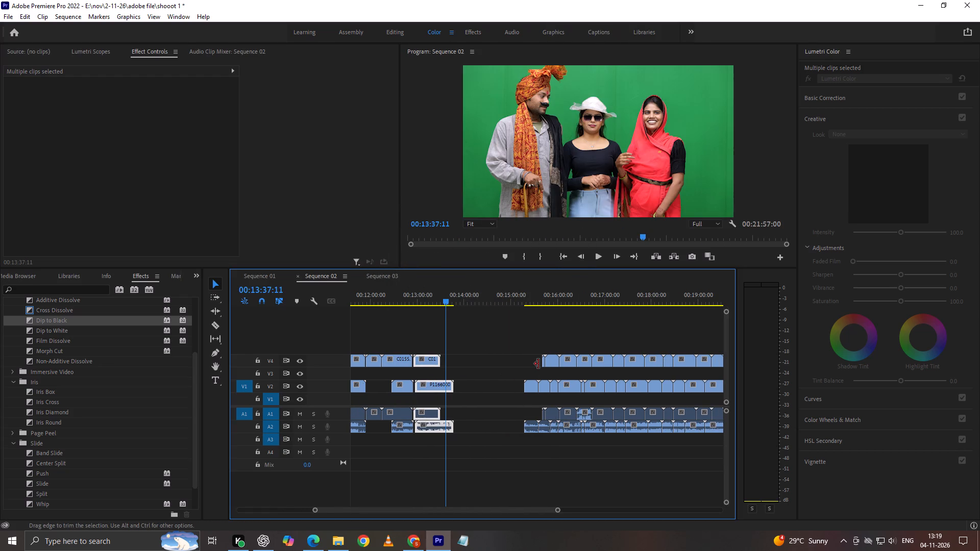
pyautogui.moveTo(543, 362); pyautogui.dragTo(458, 349)
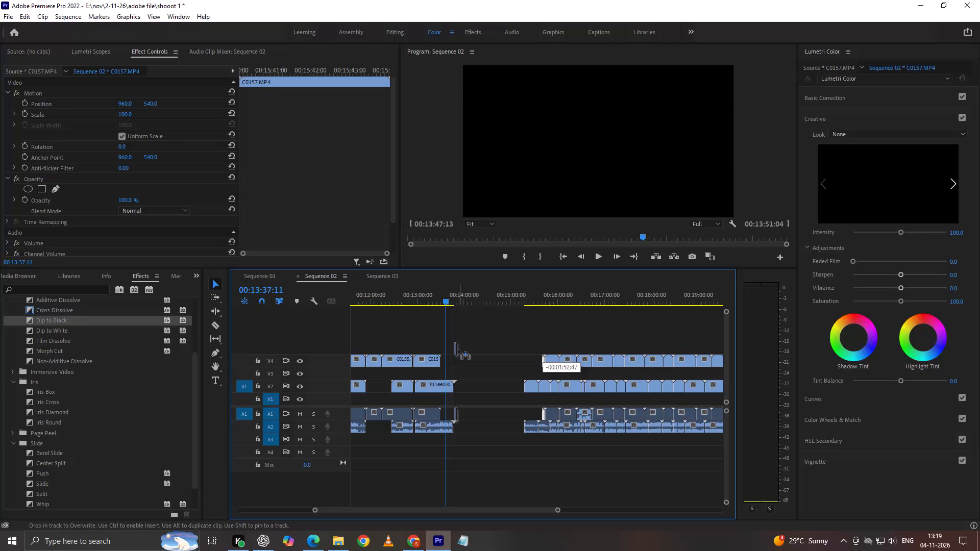
pyautogui.moveTo(458, 349); pyautogui.dragTo(458, 363)
# Shift the four V4 clips that followed C0157 earlier, lining them up with the V2 clips starting at about 00:15:17.
pyautogui.moveTo(509, 330); pyautogui.dragTo(590, 365)
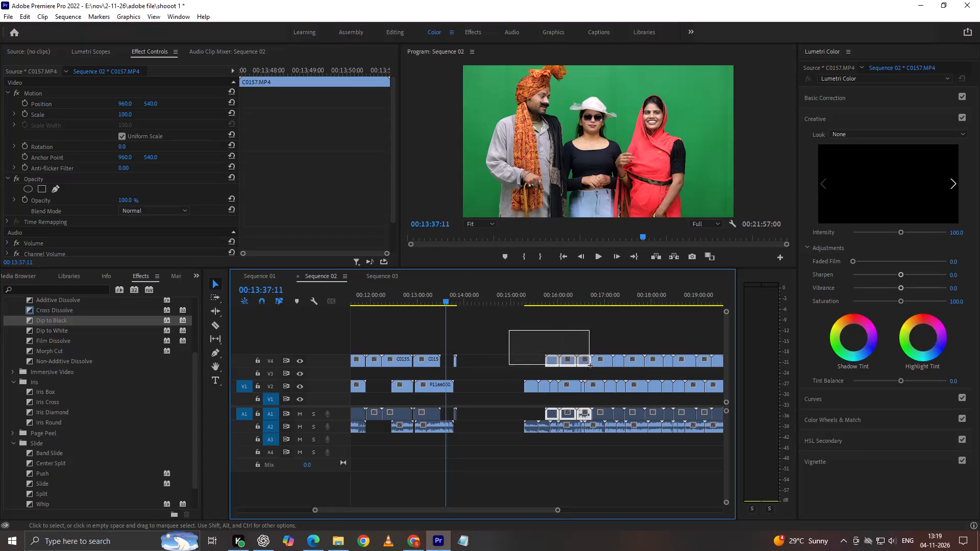
pyautogui.moveTo(590, 365); pyautogui.dragTo(597, 367)
pyautogui.moveTo(603, 362); pyautogui.dragTo(580, 361)
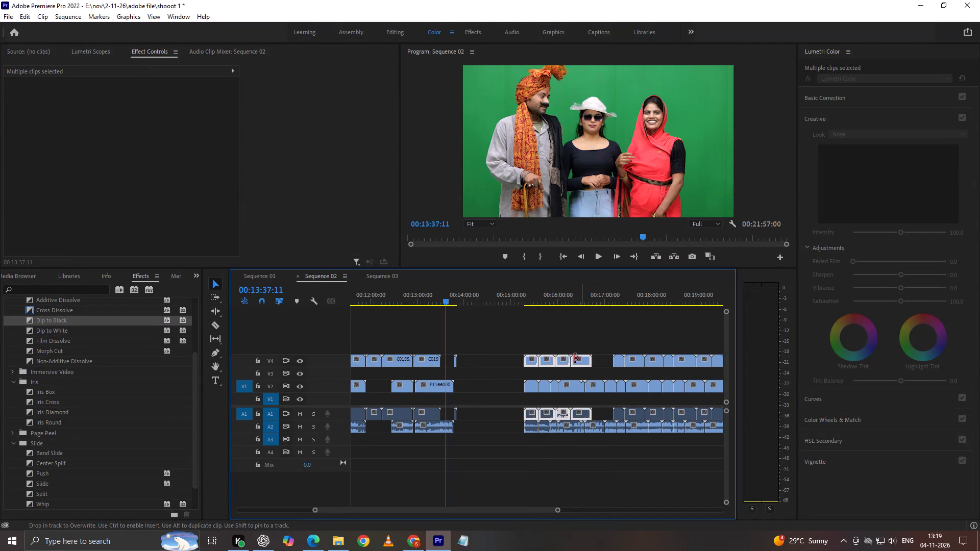
# Synchronize the V4 and V2 clips at about 00:15:17 by audio and place the pair after C0157, at about 00:13:52.
pyautogui.moveTo(506, 333); pyautogui.dragTo(531, 394)
pyautogui.moveTo(531, 386); pyautogui.dragTo(494, 386)
pyautogui.rightClick(494, 386)
pyautogui.click(533, 226)
pyautogui.press('Return')
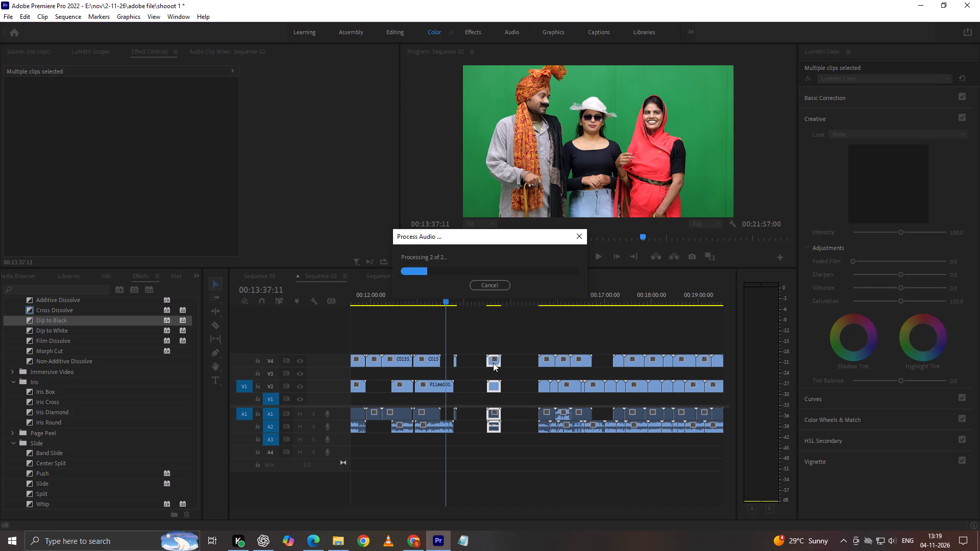
pyautogui.moveTo(493, 363); pyautogui.dragTo(467, 362)
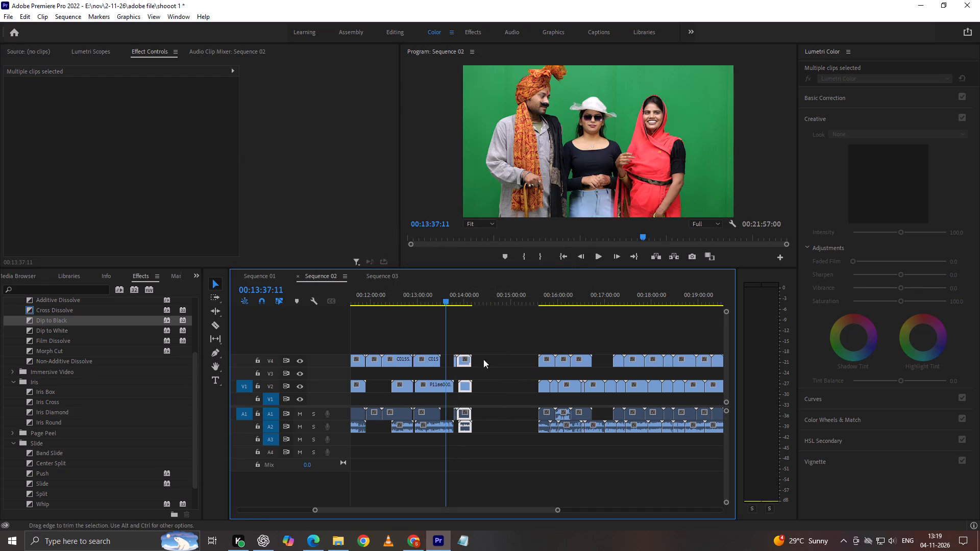
# Synchronize the next V4 and V2 clips, from about 00:15:35, by audio and place the pair at about 00:14:10.
pyautogui.moveTo(531, 318); pyautogui.dragTo(545, 401)
pyautogui.moveTo(545, 391); pyautogui.dragTo(508, 391)
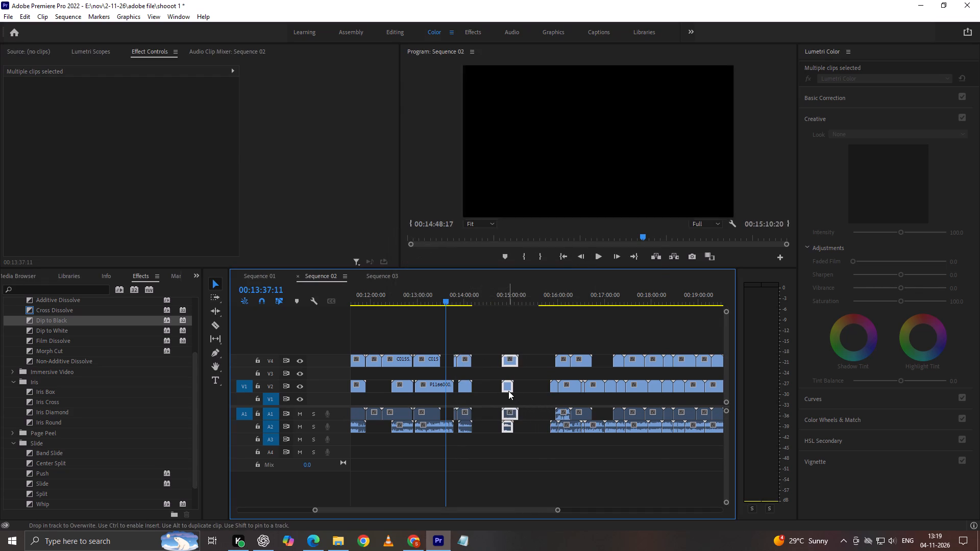
pyautogui.rightClick(508, 391)
pyautogui.click(584, 218)
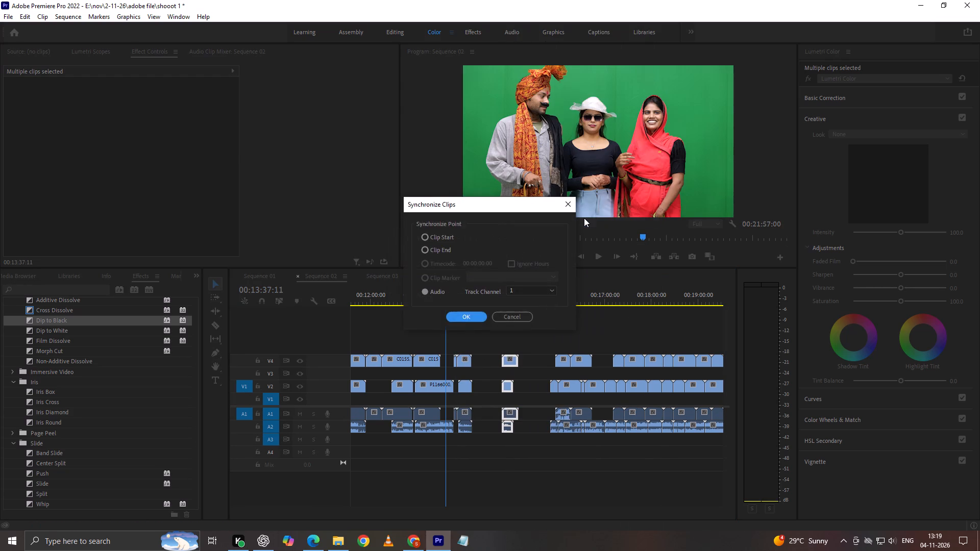
pyautogui.press('Return')
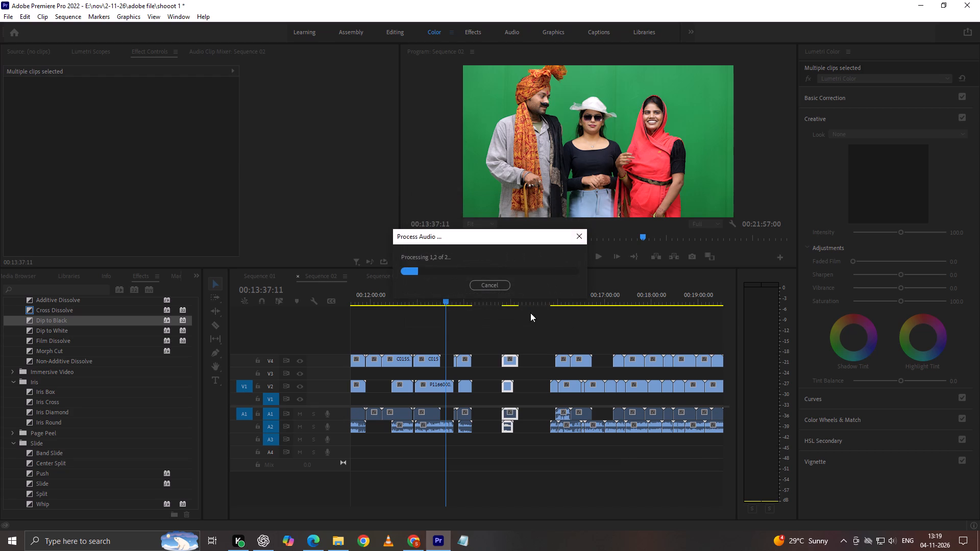
pyautogui.moveTo(510, 361); pyautogui.dragTo(487, 362)
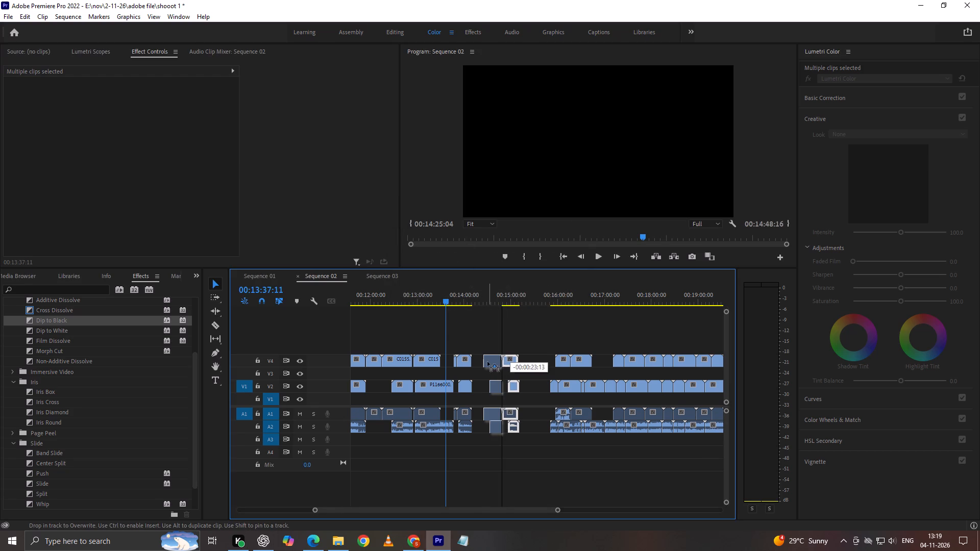
pyautogui.moveTo(487, 362); pyautogui.dragTo(483, 361)
# Move the V4 clip before C0161 and its V2 partner to about 00:14:39 and synchronize them by audio.
pyautogui.moveTo(545, 328); pyautogui.dragTo(556, 391)
pyautogui.moveTo(556, 388); pyautogui.dragTo(494, 383)
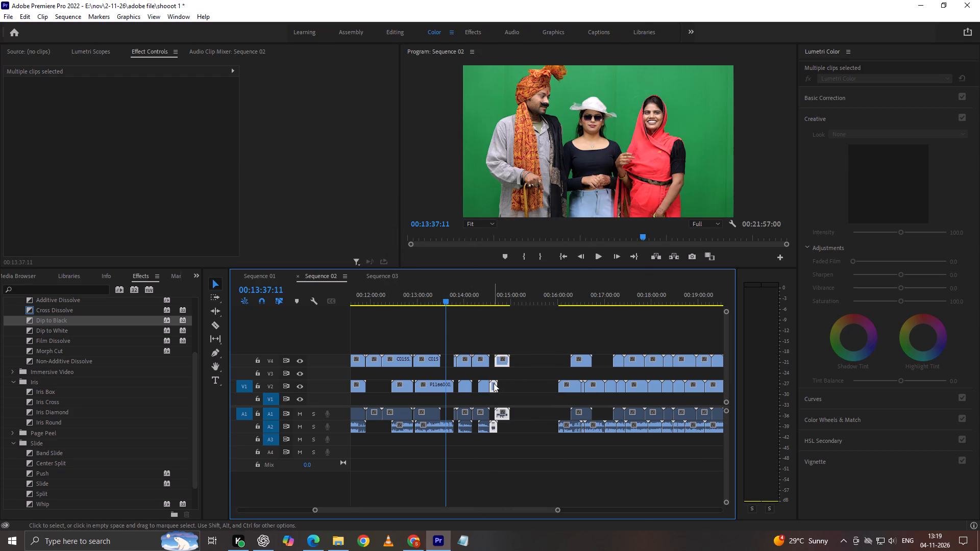
pyautogui.rightClick(494, 383)
pyautogui.click(566, 219)
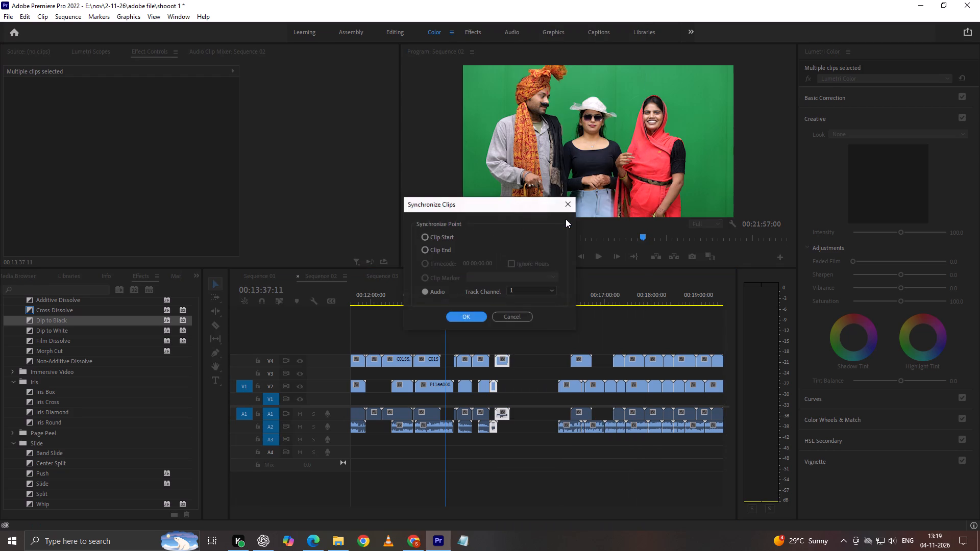
pyautogui.press('Return')
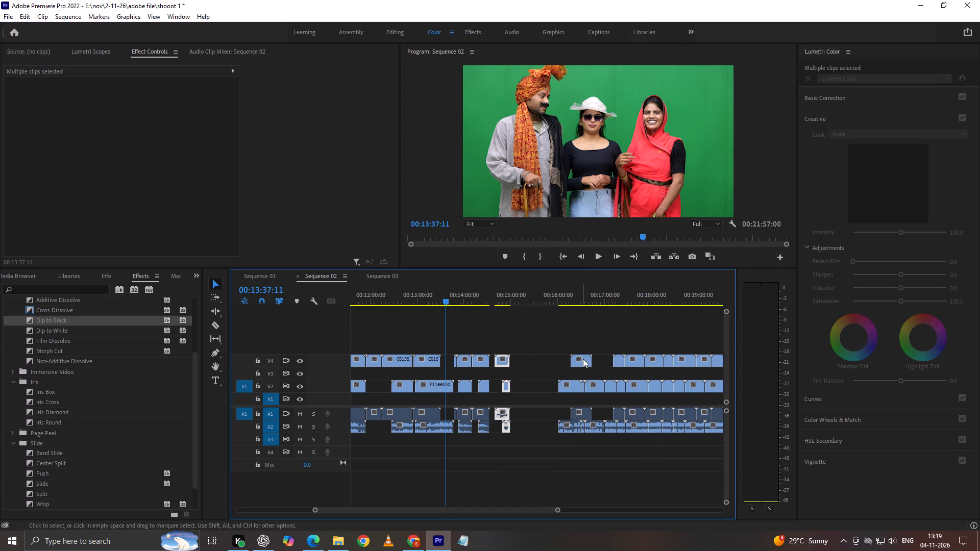
# Align C0161 with the V2 clip at about 00:16:00, synchronize them by audio, and move the pair to about 00:15:00.
pyautogui.moveTo(583, 359); pyautogui.dragTo(573, 359)
pyautogui.moveTo(565, 330); pyautogui.dragTo(570, 410)
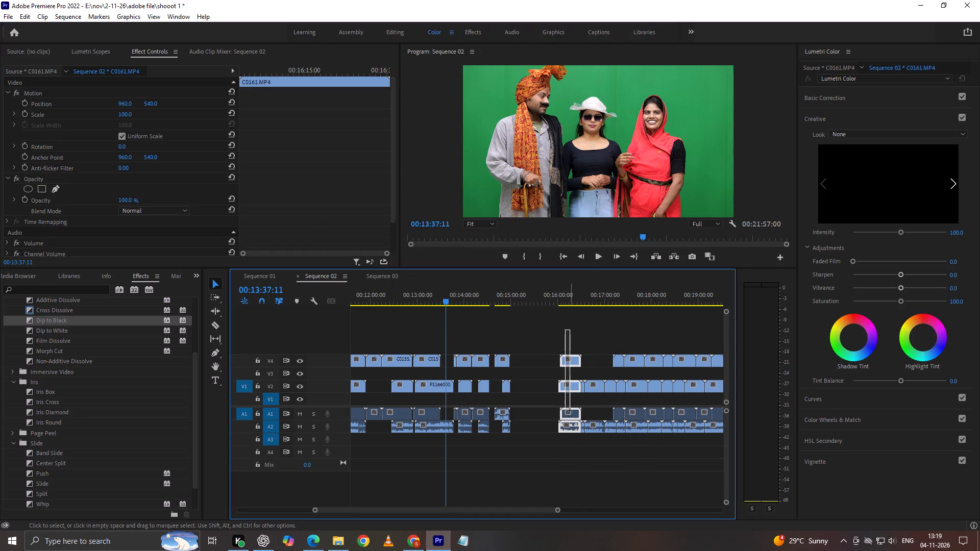
pyautogui.moveTo(570, 410); pyautogui.dragTo(568, 409)
pyautogui.moveTo(568, 388); pyautogui.dragTo(540, 388)
pyautogui.rightClick(540, 388)
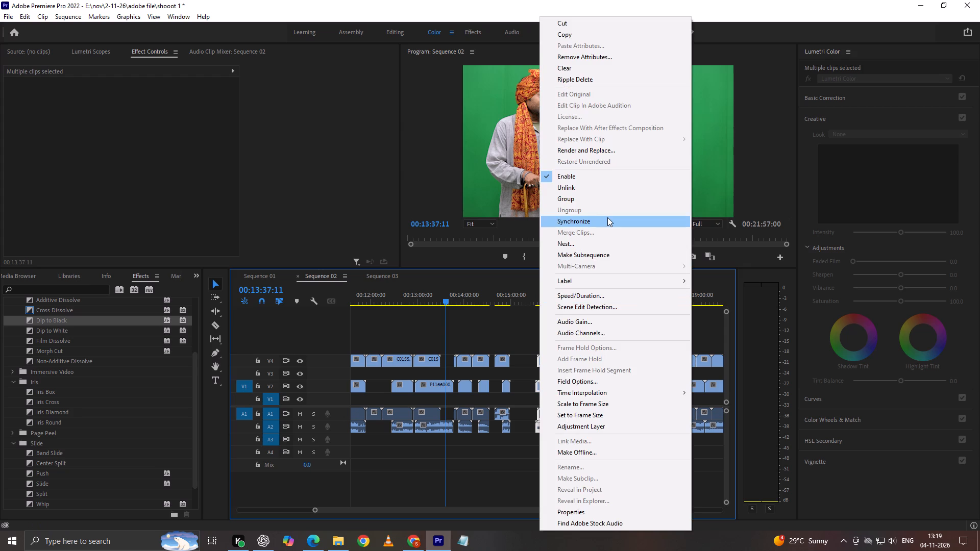
pyautogui.click(607, 217)
pyautogui.press('Return')
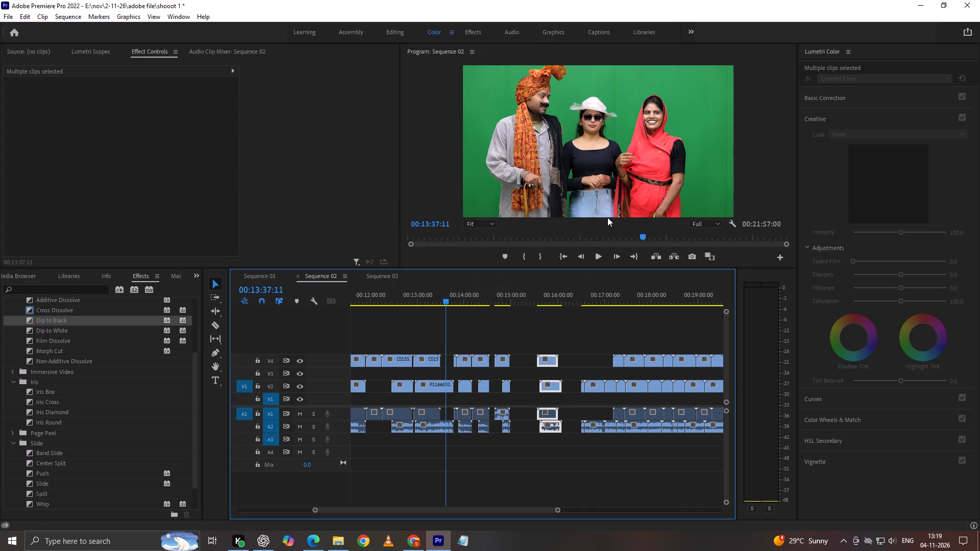
pyautogui.moveTo(549, 362); pyautogui.dragTo(523, 359)
# Shift all remaining V2 clips about 50 seconds later, under the V4 clips that start at about 00:17:10.
pyautogui.scroll(-6, 537, 346)
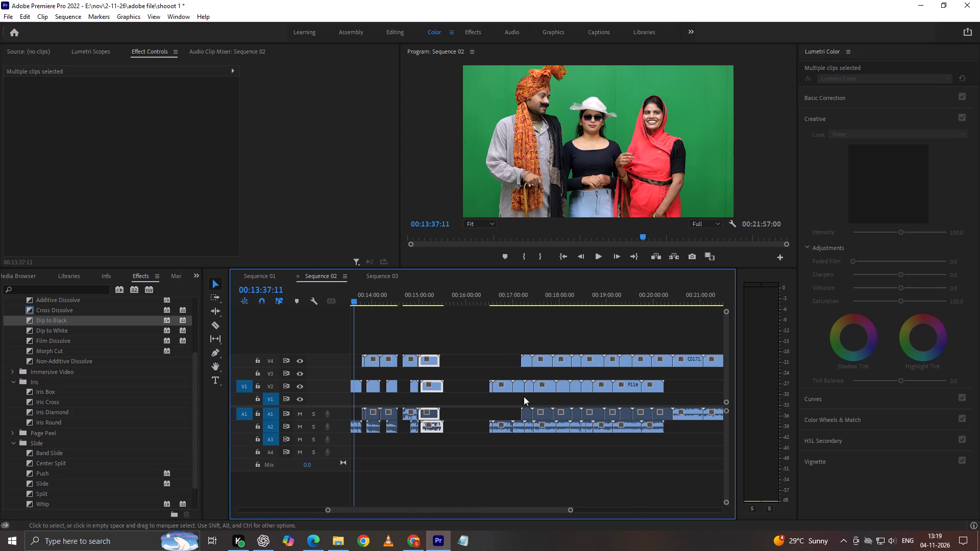
pyautogui.moveTo(470, 386); pyautogui.dragTo(779, 387)
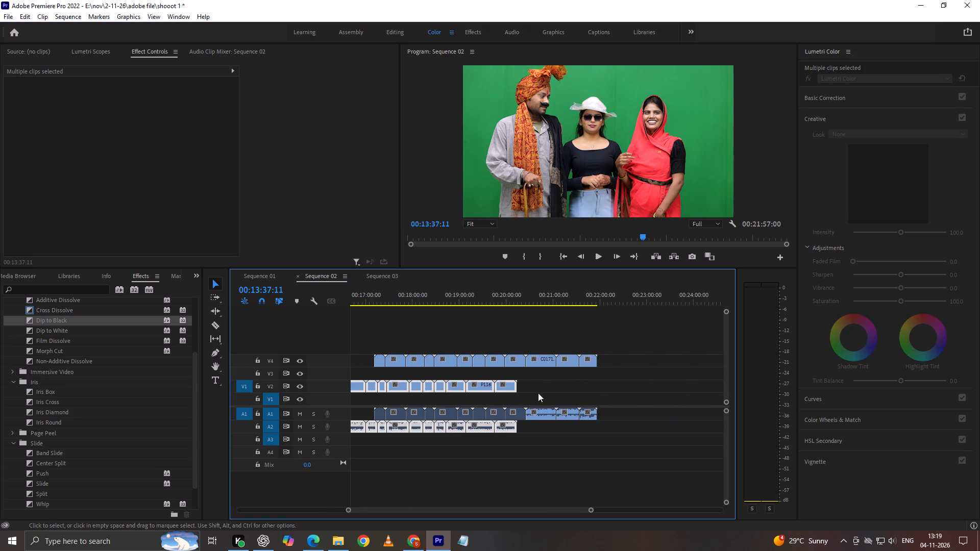
pyautogui.scroll(7, 491, 387)
pyautogui.scroll(-6, 637, 388)
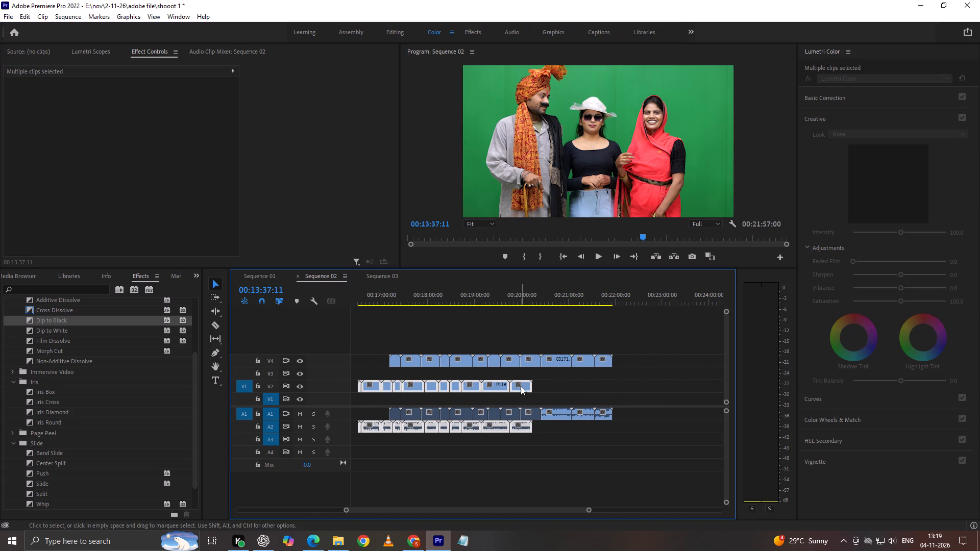
pyautogui.moveTo(521, 386); pyautogui.dragTo(559, 386)
pyautogui.click(456, 464)
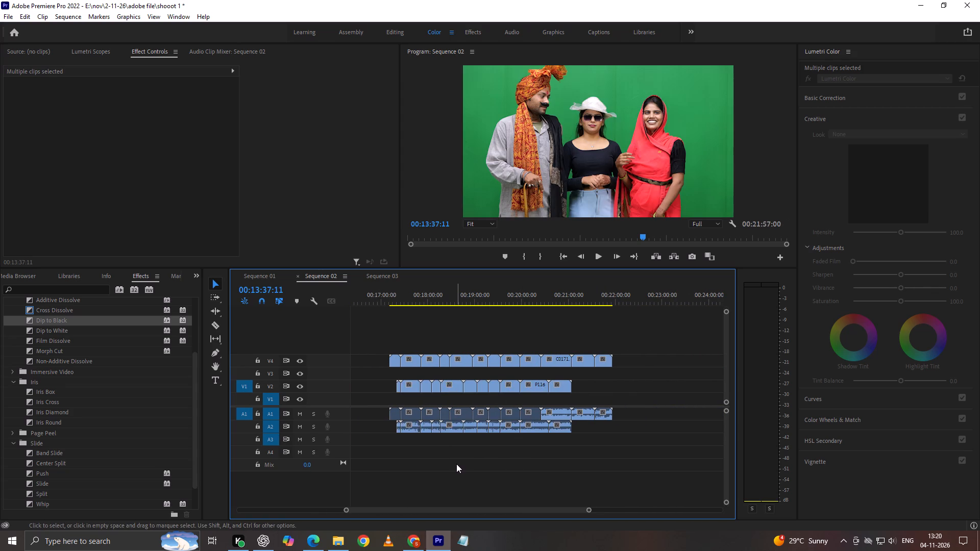
# Delete the very short first V2 clip of the shifted group, at about 00:17:20.
pyautogui.scroll(11, 456, 464)
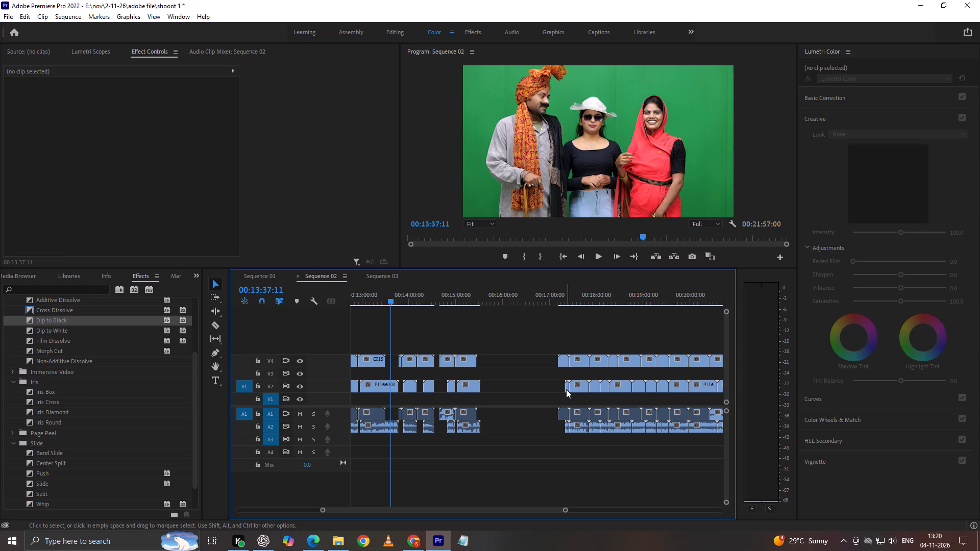
pyautogui.click(566, 389)
pyautogui.press('Delete')
# Move the short V4 clip at about 00:17:10 earlier to follow the C0161 pair, at about 00:15:32.
pyautogui.scroll(6, 566, 389)
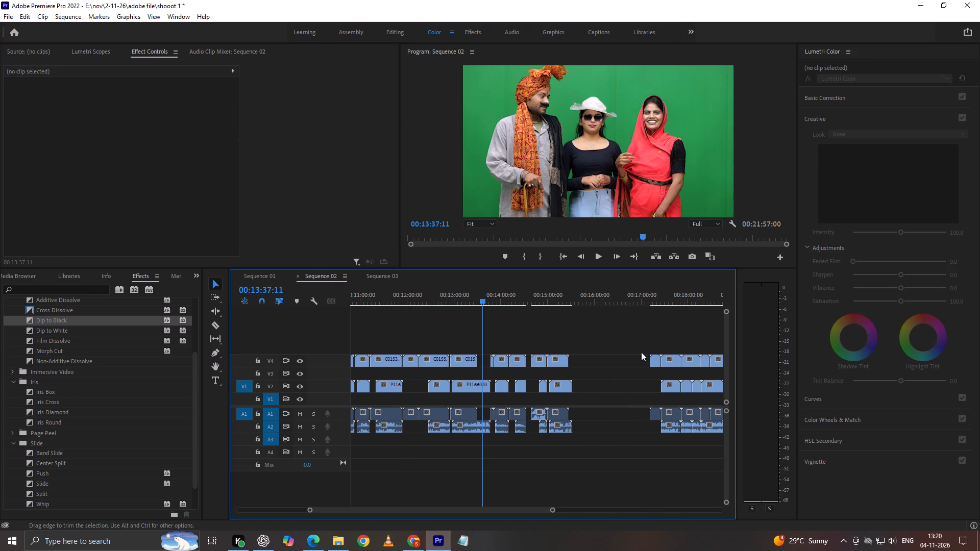
pyautogui.moveTo(656, 361); pyautogui.dragTo(583, 363)
# Synchronize the V4 and V2 clips at about 00:17:24 by audio and place the pair at about 00:15:50.
pyautogui.moveTo(652, 333); pyautogui.dragTo(672, 409)
pyautogui.moveTo(672, 389); pyautogui.dragTo(617, 384)
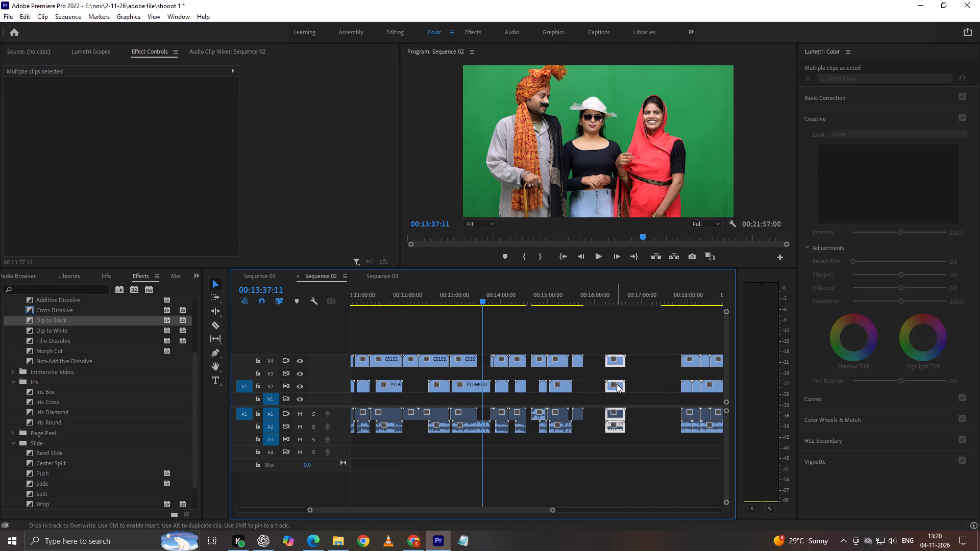
pyautogui.rightClick(617, 384)
pyautogui.click(676, 225)
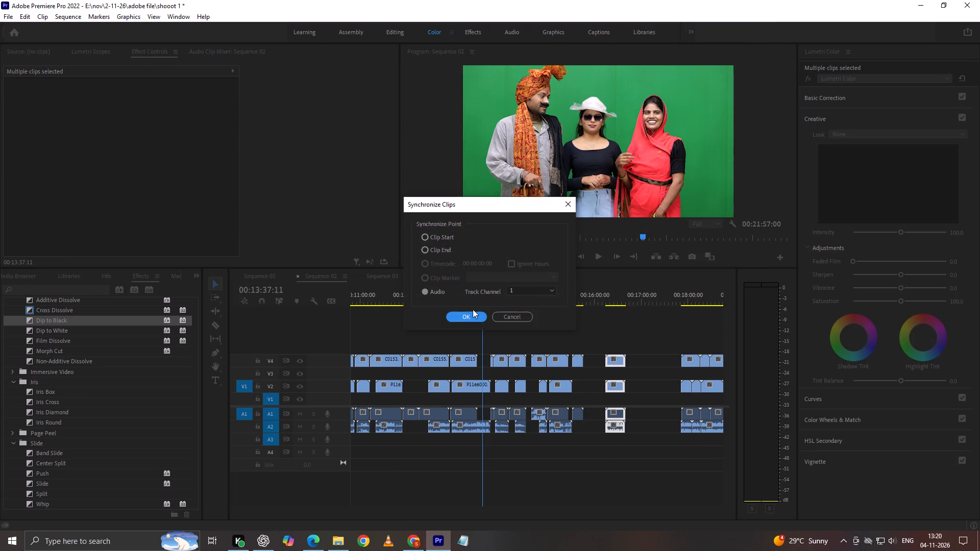
pyautogui.click(471, 317)
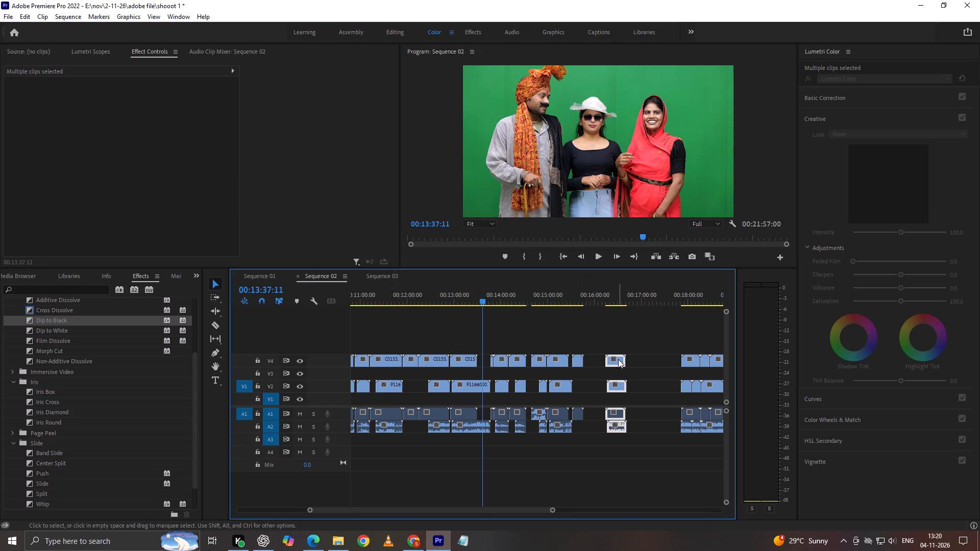
pyautogui.moveTo(618, 359); pyautogui.dragTo(602, 359)
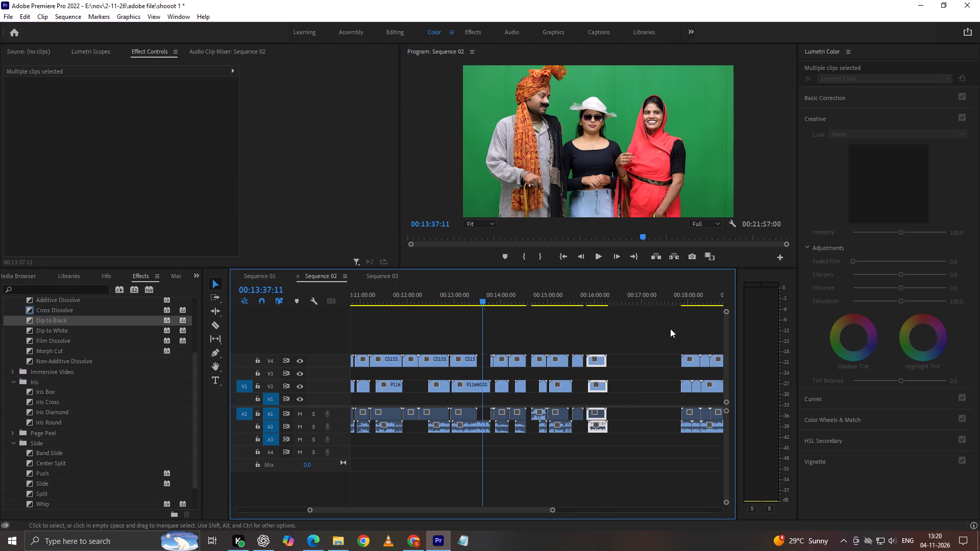
# Synchronize the V4 and V2 clips at about 00:17:50 by audio and place the pair at about 00:16:15.
pyautogui.moveTo(671, 325); pyautogui.dragTo(686, 390)
pyautogui.moveTo(688, 387); pyautogui.dragTo(637, 385)
pyautogui.rightClick(637, 385)
pyautogui.click(668, 219)
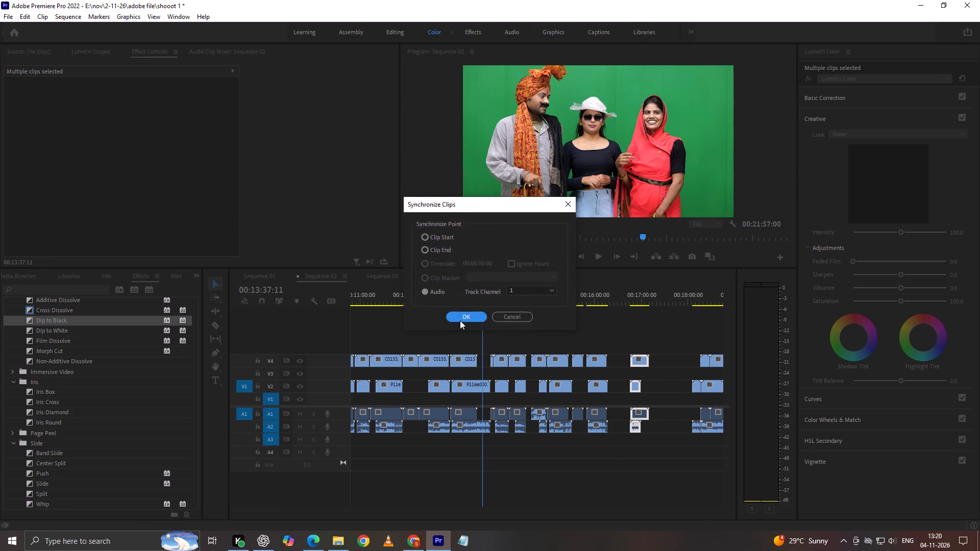
pyautogui.click(460, 320)
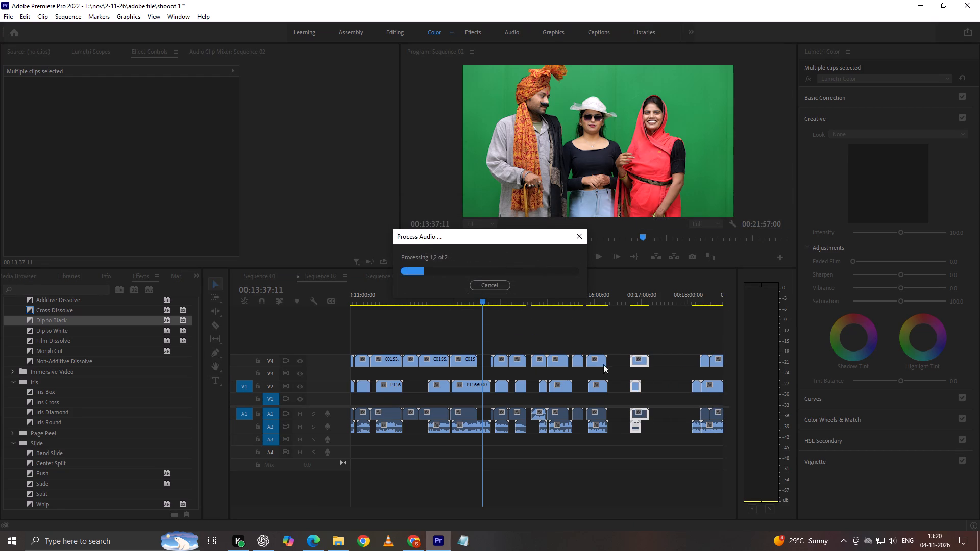
pyautogui.moveTo(641, 364); pyautogui.dragTo(625, 363)
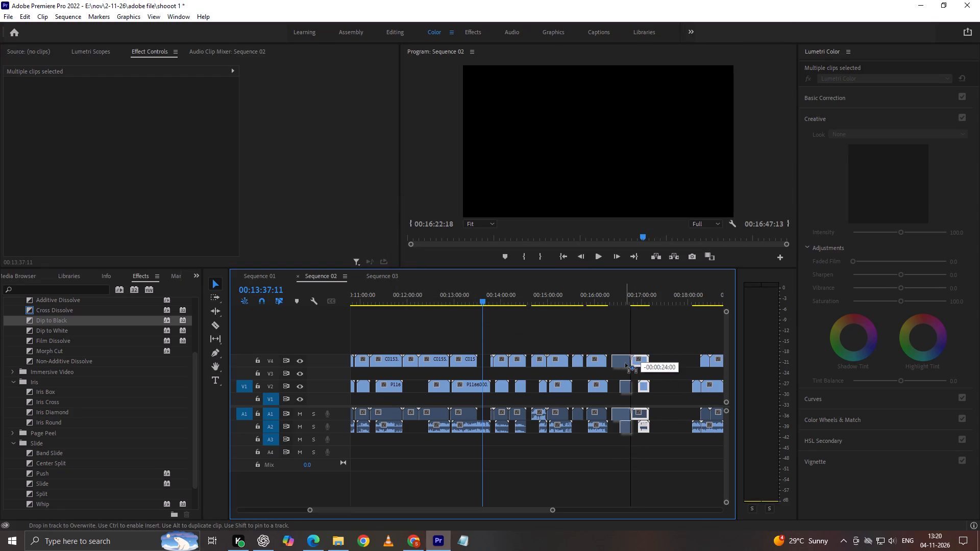
pyautogui.moveTo(625, 363); pyautogui.dragTo(619, 363)
# Move the first two remaining clips on both V4 and V2 earlier together, starting at about 00:17:12.
pyautogui.scroll(-7, 619, 363)
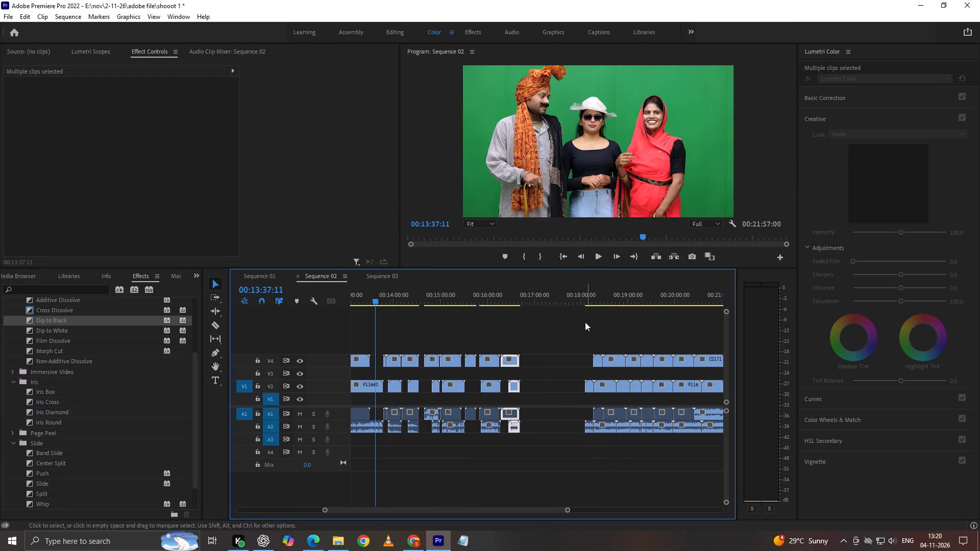
pyautogui.moveTo(577, 331); pyautogui.dragTo(612, 416)
pyautogui.moveTo(607, 384); pyautogui.dragTo(560, 385)
# Separate the second of these two pairs, moving its V4 clip to about 00:17:57, and synchronize it by audio.
pyautogui.moveTo(572, 456); pyautogui.dragTo(584, 405)
pyautogui.moveTo(579, 413); pyautogui.dragTo(596, 416)
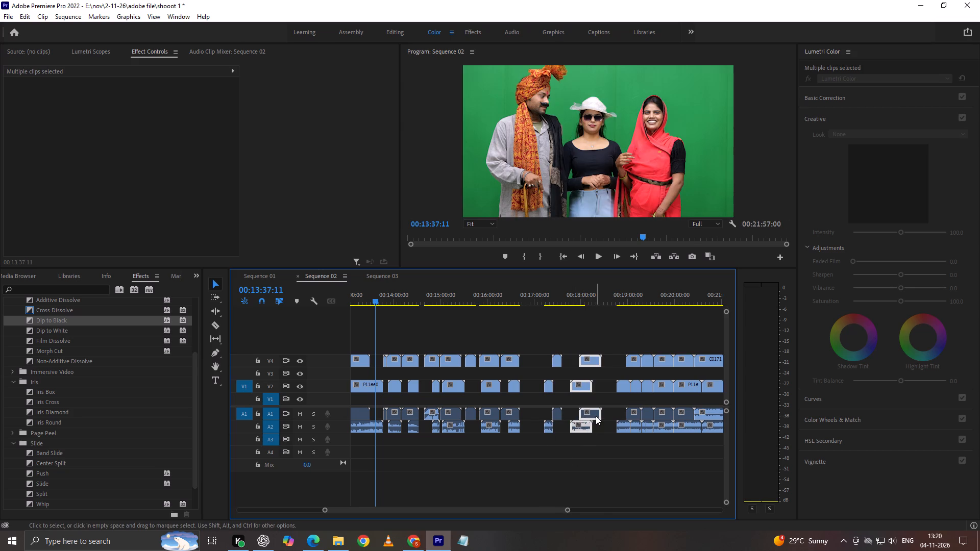
pyautogui.rightClick(596, 416)
pyautogui.click(625, 220)
pyautogui.press('Return')
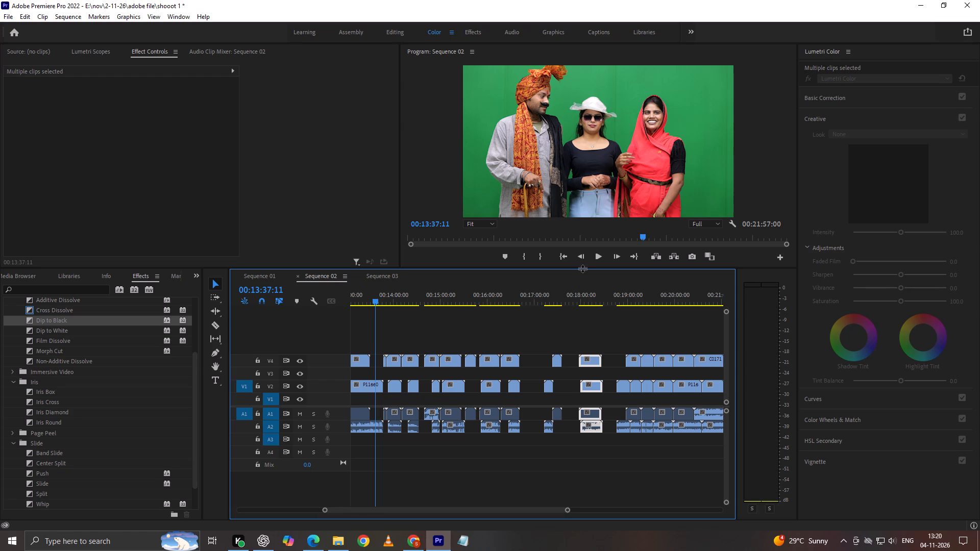
# Set the program preview's playback resolution to 1/4 and put the playhead at 00:13:43:06.
pyautogui.click(703, 222)
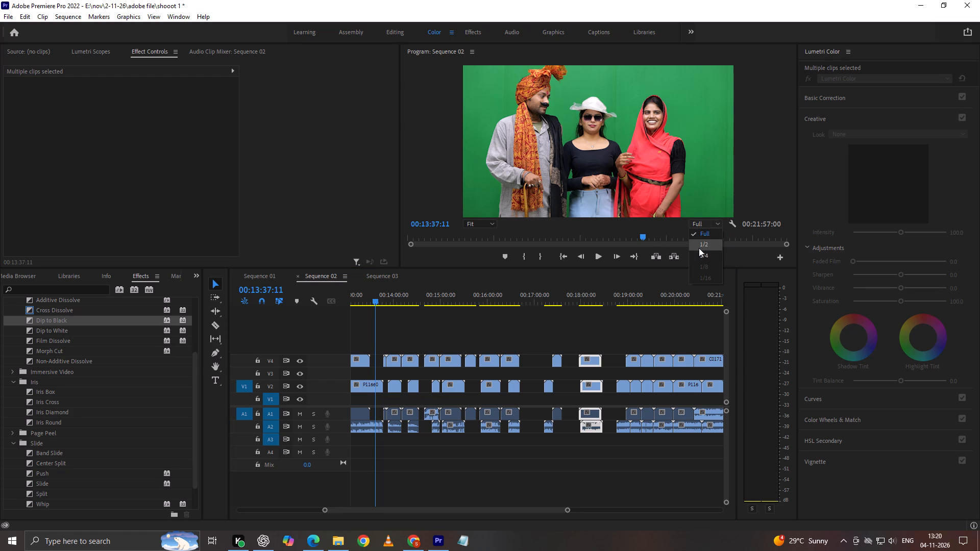
pyautogui.click(699, 251)
pyautogui.click(554, 323)
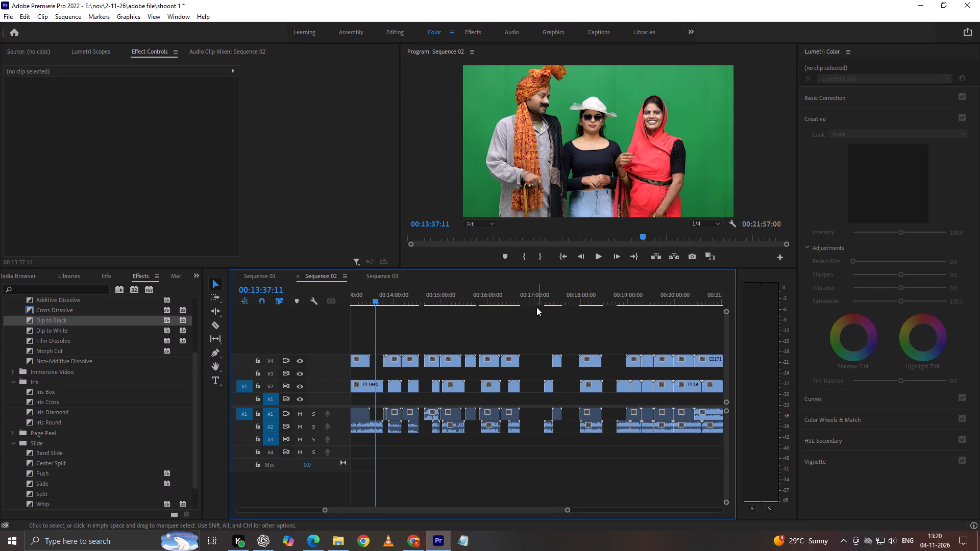
pyautogui.click(381, 298)
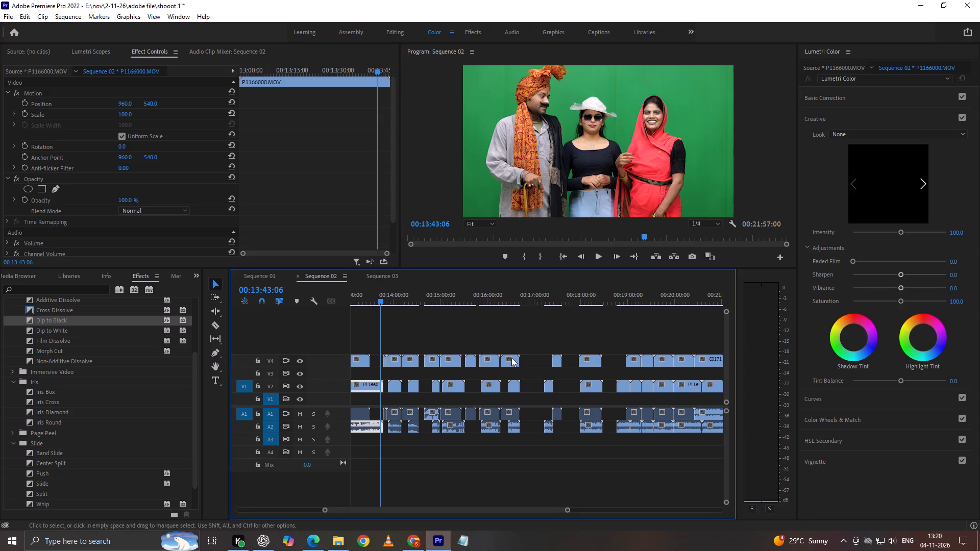
# Enlarge the timeline area by reducing the height of the preview area above it.
pyautogui.moveTo(560, 267); pyautogui.dragTo(560, 264)
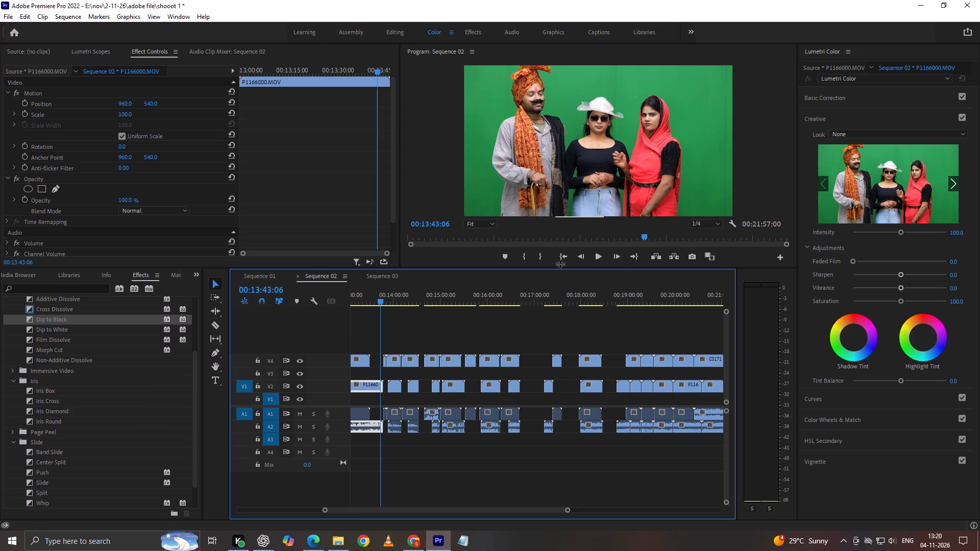
pyautogui.moveTo(560, 264); pyautogui.dragTo(556, 234)
# Synchronize the isolated V4 and V2 pair near 00:17:20 by audio and move it back against the preceding clips at about 00:16:42.
pyautogui.moveTo(534, 299); pyautogui.dragTo(560, 370)
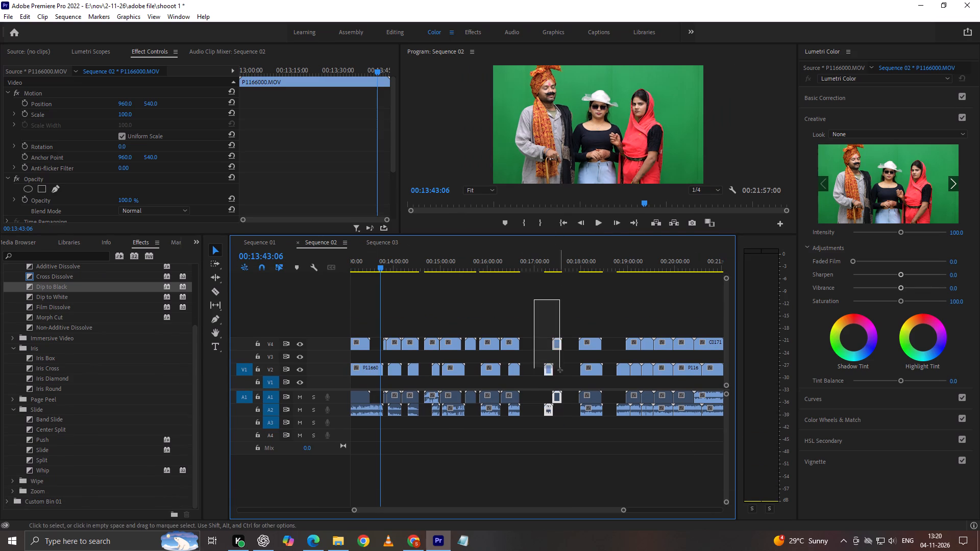
pyautogui.moveTo(560, 370); pyautogui.dragTo(562, 389)
pyautogui.rightClick(555, 343)
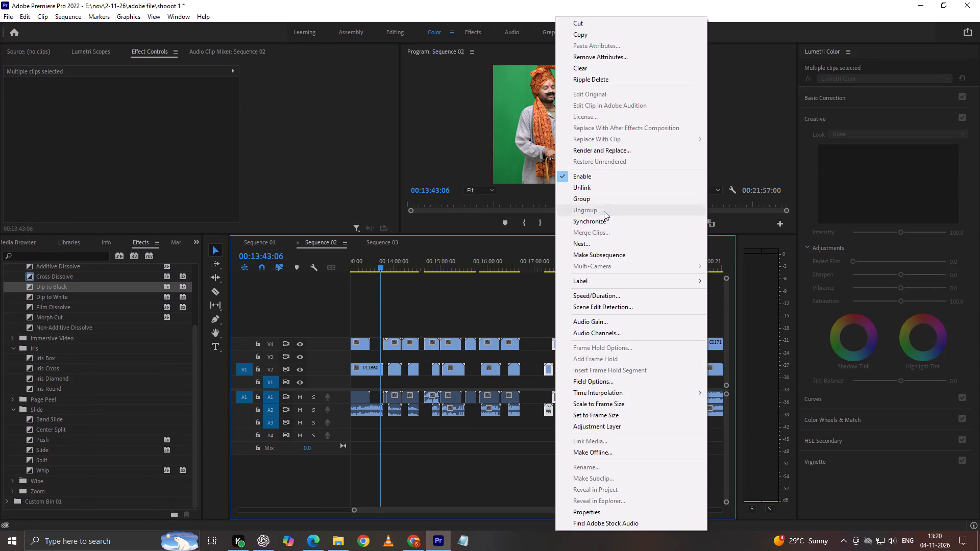
pyautogui.click(605, 225)
pyautogui.press('Return')
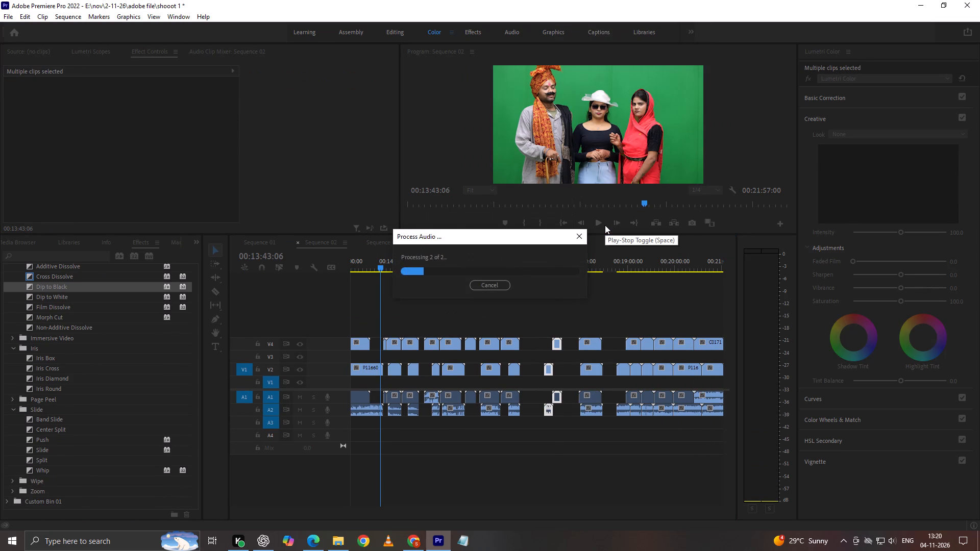
pyautogui.moveTo(556, 343); pyautogui.dragTo(533, 341)
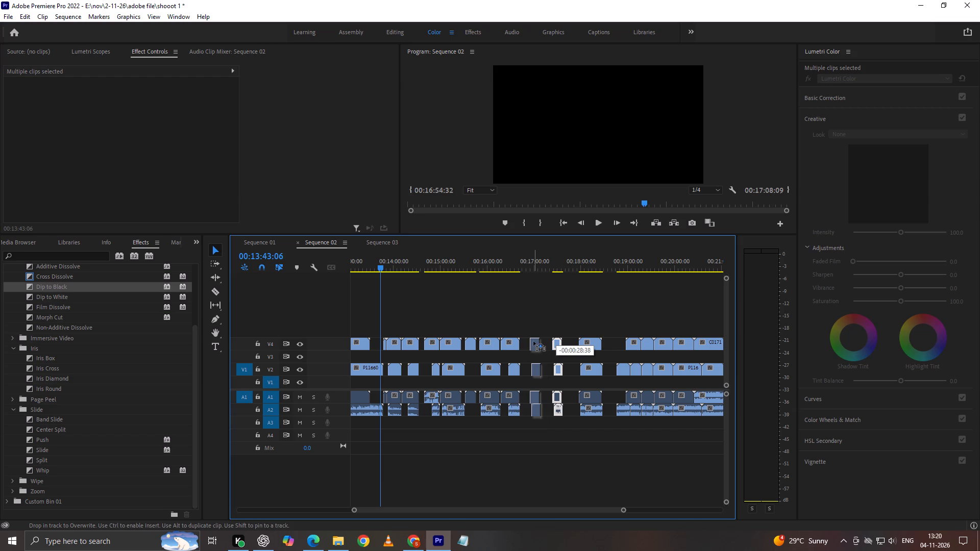
pyautogui.moveTo(533, 341); pyautogui.dragTo(530, 341)
# Move the pair near 00:18:00 earlier on V4 and V2 to close the gap, starting at about 00:16:55.
pyautogui.moveTo(566, 312); pyautogui.dragTo(606, 395)
pyautogui.moveTo(589, 367); pyautogui.dragTo(571, 365)
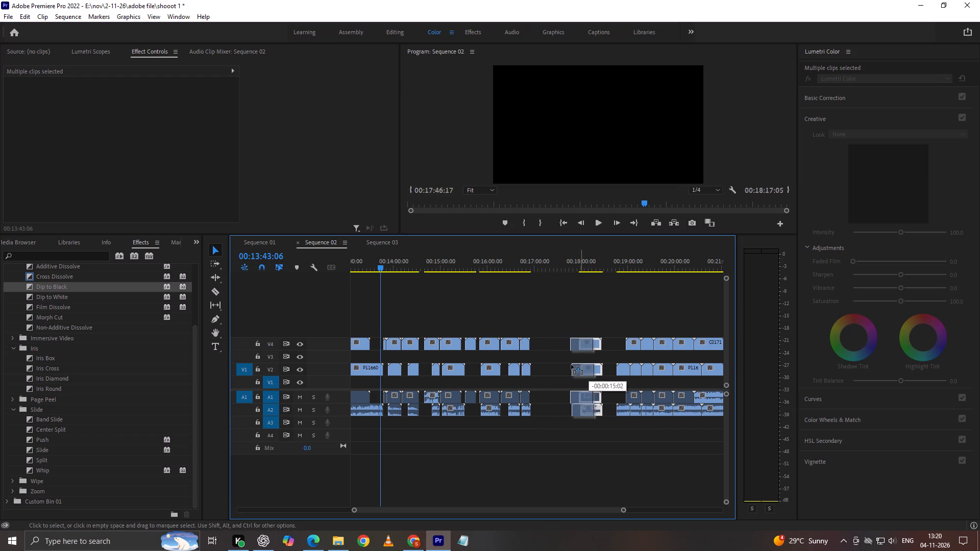
pyautogui.moveTo(571, 365); pyautogui.dragTo(547, 367)
# Shift the group of consecutive V4 clips after the gap about 20 seconds earlier, starting at about 00:18:38.
pyautogui.moveTo(607, 313); pyautogui.dragTo(660, 337)
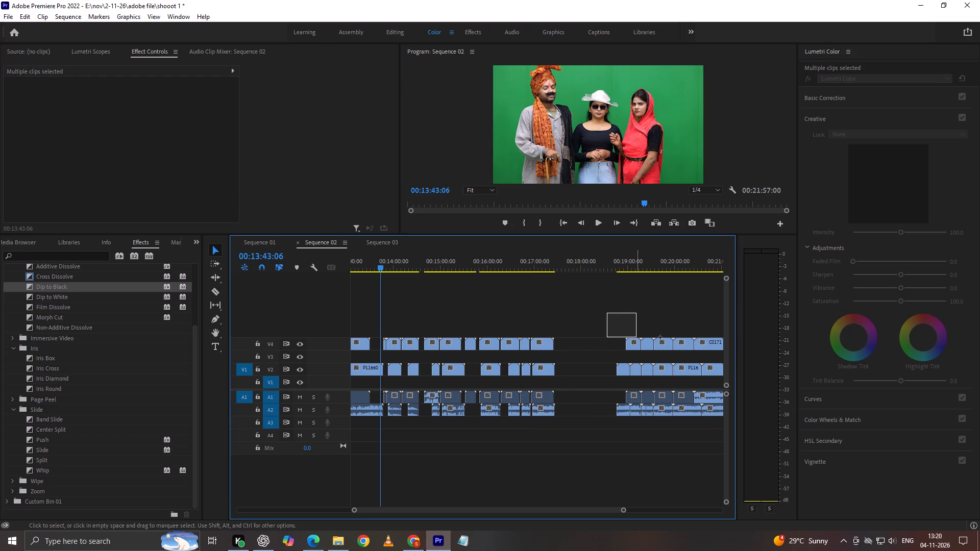
pyautogui.moveTo(660, 337); pyautogui.dragTo(722, 349)
pyautogui.moveTo(691, 344); pyautogui.dragTo(676, 343)
pyautogui.scroll(-6, 676, 343)
pyautogui.click(575, 315)
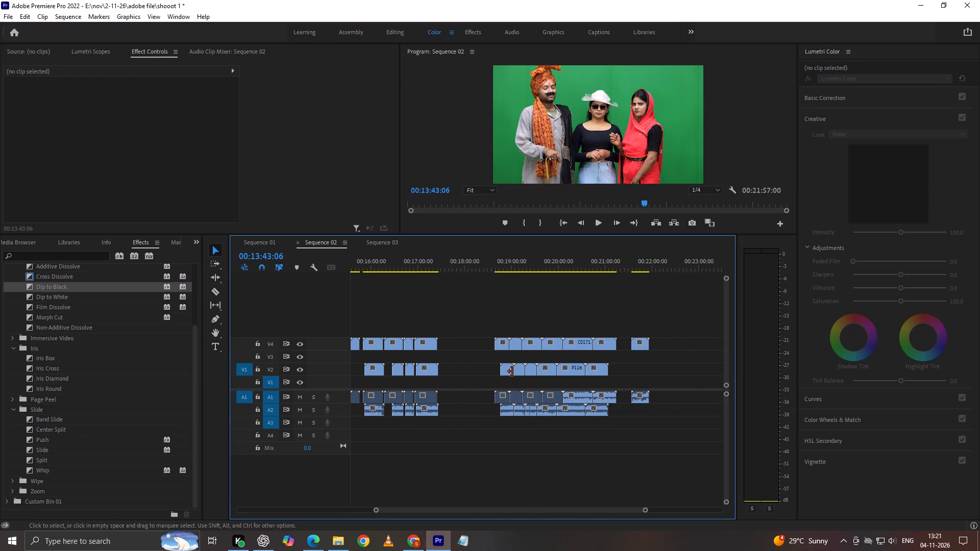
# Separate the first pair of the remaining group, synchronize it by audio, and close the gap before it at about 00:17:25.
pyautogui.scroll(6, 494, 377)
pyautogui.moveTo(569, 291); pyautogui.dragTo(596, 377)
pyautogui.moveTo(599, 369); pyautogui.dragTo(585, 369)
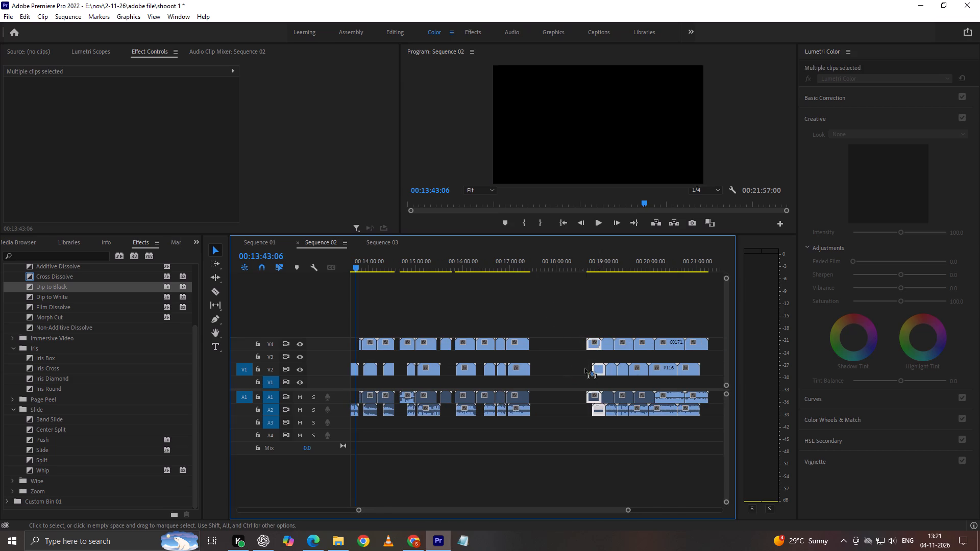
pyautogui.moveTo(585, 369); pyautogui.dragTo(569, 369)
pyautogui.rightClick(569, 369)
pyautogui.click(617, 221)
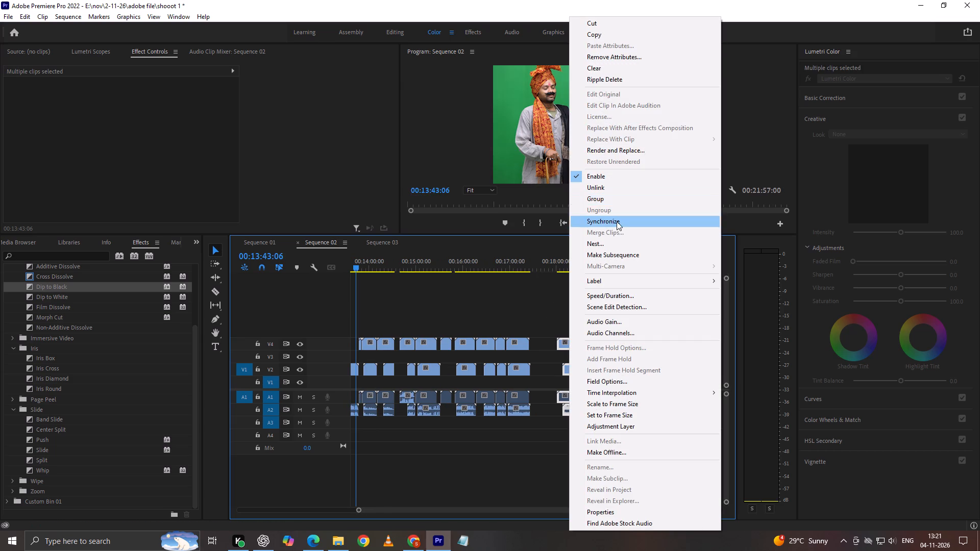
pyautogui.press('Return')
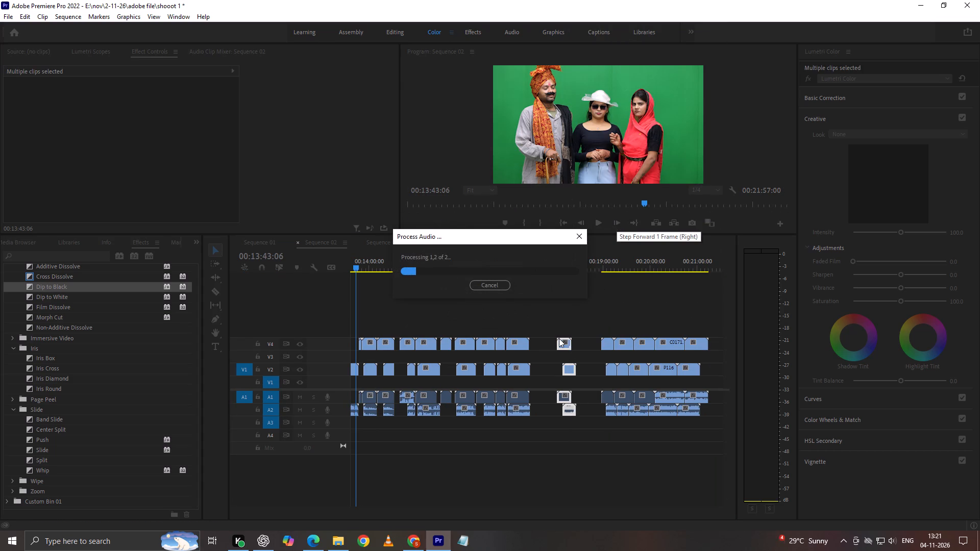
pyautogui.moveTo(567, 344); pyautogui.dragTo(540, 344)
# Separate the next V4 and V2 pair, synchronize it by audio, and butt it against the preceding clips at about 00:17:46.
pyautogui.moveTo(577, 314); pyautogui.dragTo(609, 392)
pyautogui.moveTo(612, 371); pyautogui.dragTo(566, 371)
pyautogui.rightClick(566, 371)
pyautogui.click(612, 223)
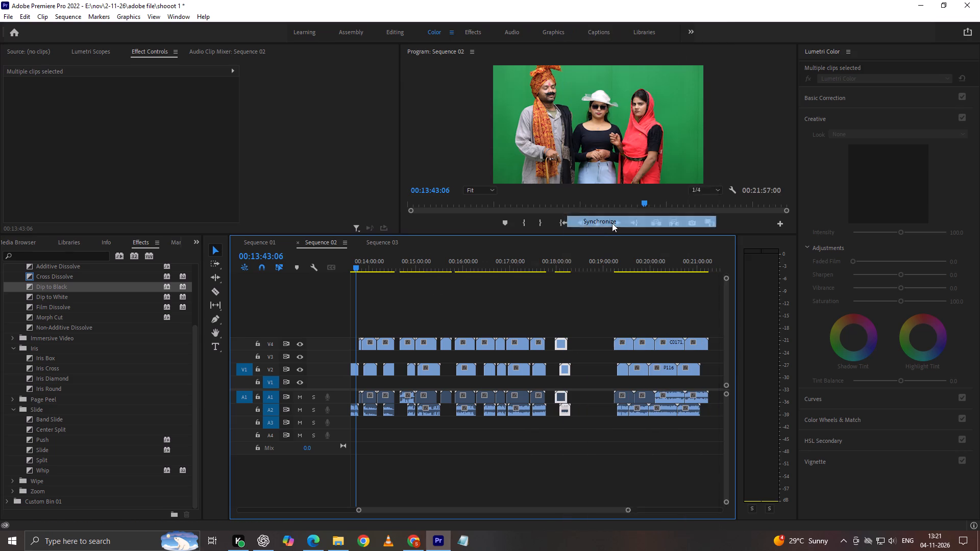
pyautogui.press('Return')
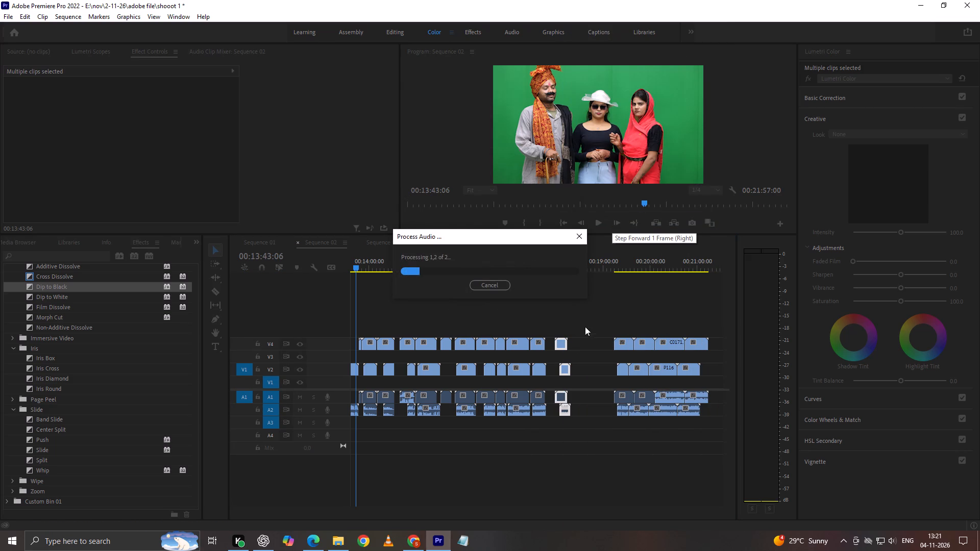
pyautogui.moveTo(564, 343); pyautogui.dragTo(558, 343)
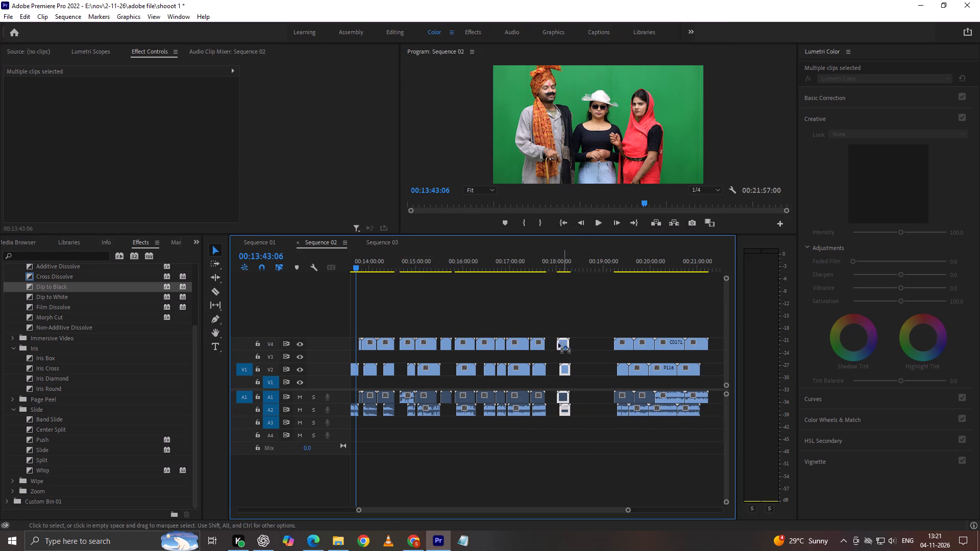
pyautogui.moveTo(558, 343); pyautogui.dragTo(554, 342)
# Pull the following V4 and V2 pair out of the group, synchronize it by audio, and close its gap at about 00:18:04.
pyautogui.moveTo(633, 315); pyautogui.dragTo(611, 373)
pyautogui.moveTo(616, 308); pyautogui.dragTo(625, 386)
pyautogui.moveTo(625, 369); pyautogui.dragTo(584, 369)
pyautogui.rightClick(584, 369)
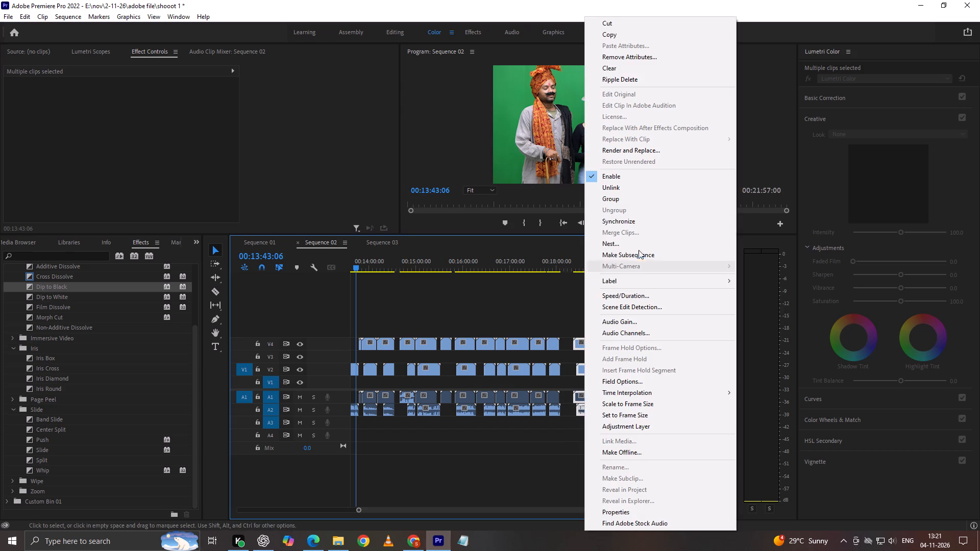
pyautogui.click(644, 223)
pyautogui.press('Return')
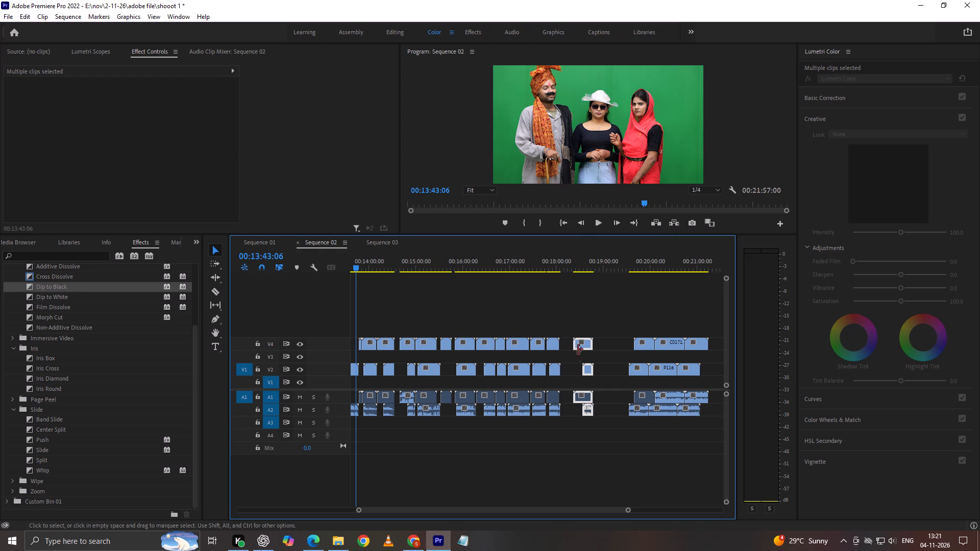
pyautogui.moveTo(583, 347); pyautogui.dragTo(571, 346)
# Separate the pair just before C0171, synchronize it by audio, and move it against the preceding clips at about 00:18:30.
pyautogui.moveTo(619, 311); pyautogui.dragTo(630, 376)
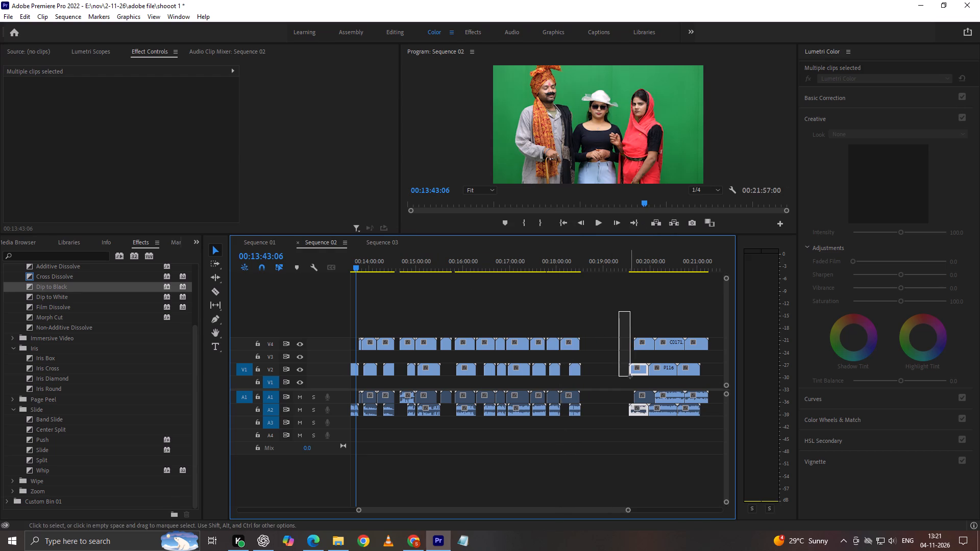
pyautogui.moveTo(630, 376); pyautogui.dragTo(638, 379)
pyautogui.moveTo(640, 372); pyautogui.dragTo(603, 372)
pyautogui.rightClick(603, 372)
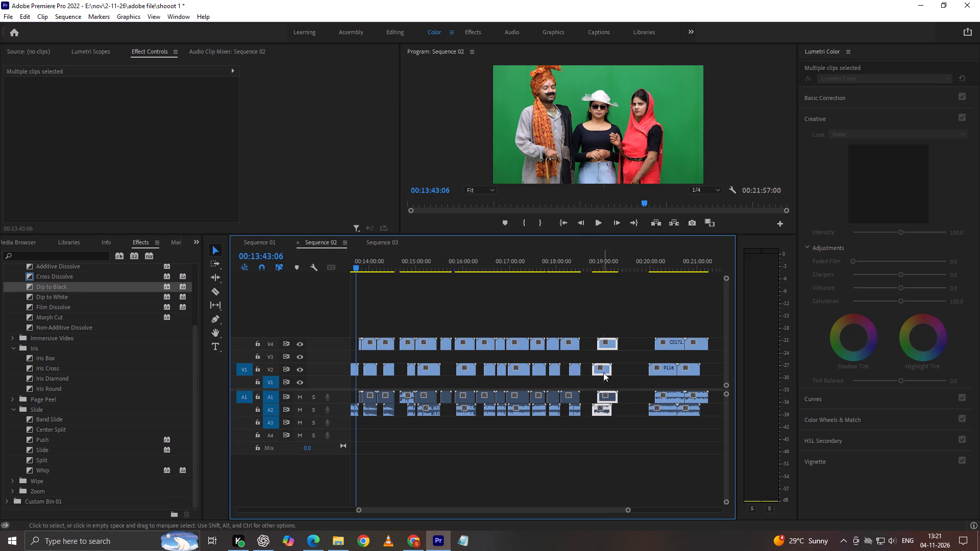
pyautogui.click(655, 221)
pyautogui.press('Return')
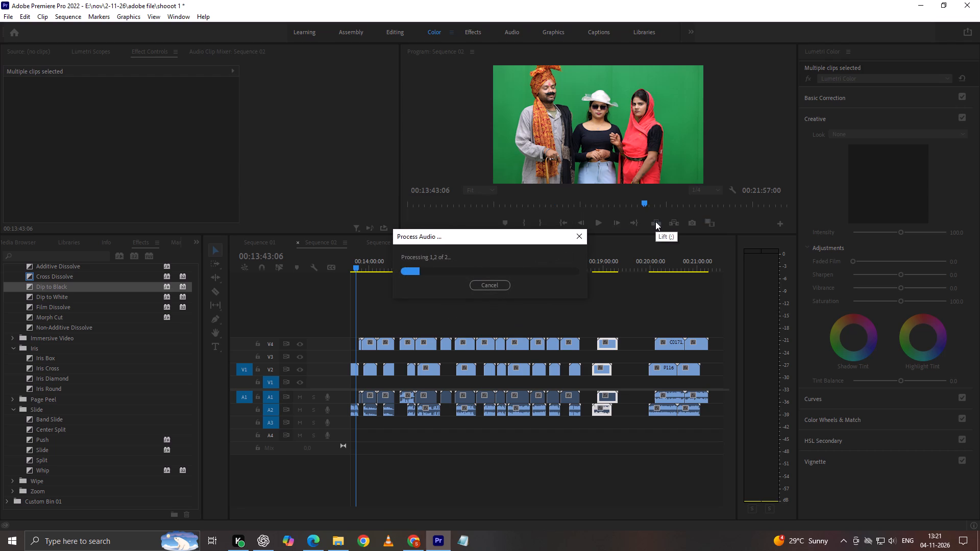
pyautogui.moveTo(607, 345); pyautogui.dragTo(593, 345)
# Separate C0171 and its V2 counterpart, synchronize them by audio, and close the gap before them at about 00:18:58.
pyautogui.moveTo(665, 309); pyautogui.dragTo(636, 402)
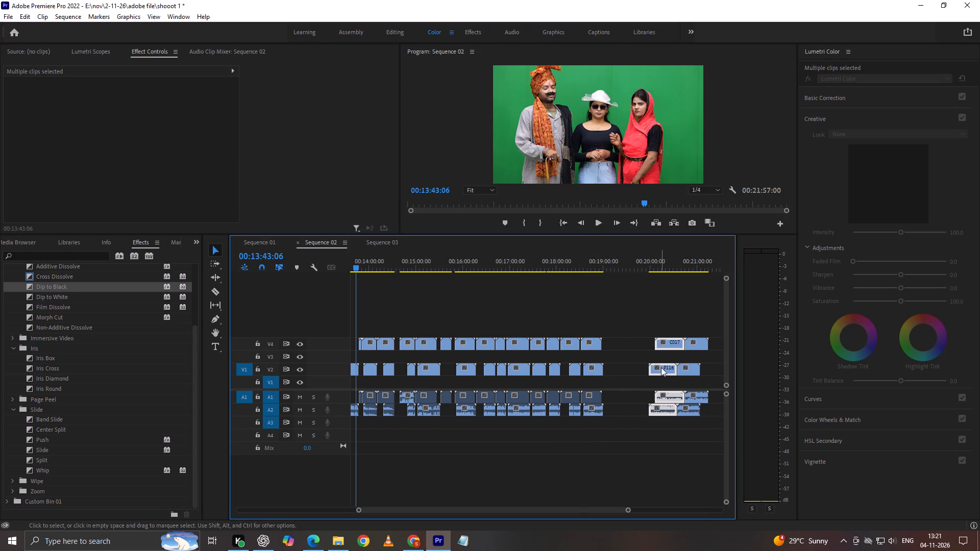
pyautogui.moveTo(661, 369); pyautogui.dragTo(632, 369)
pyautogui.rightClick(632, 369)
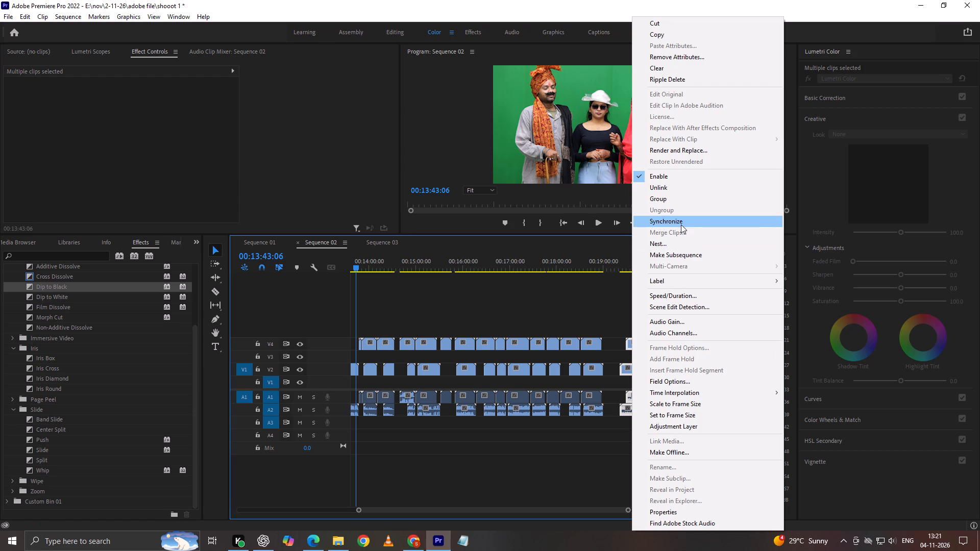
pyautogui.click(681, 224)
pyautogui.click(473, 314)
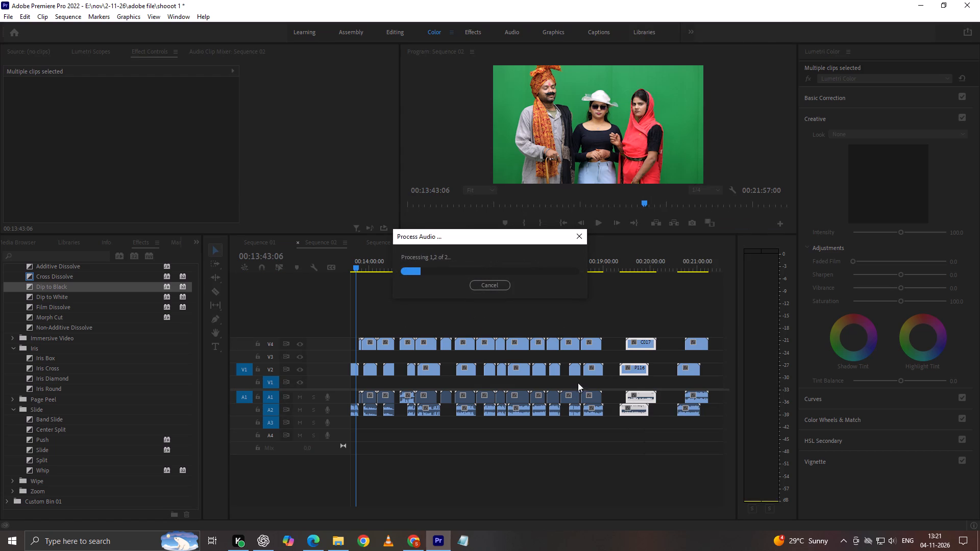
pyautogui.moveTo(640, 342); pyautogui.dragTo(636, 342)
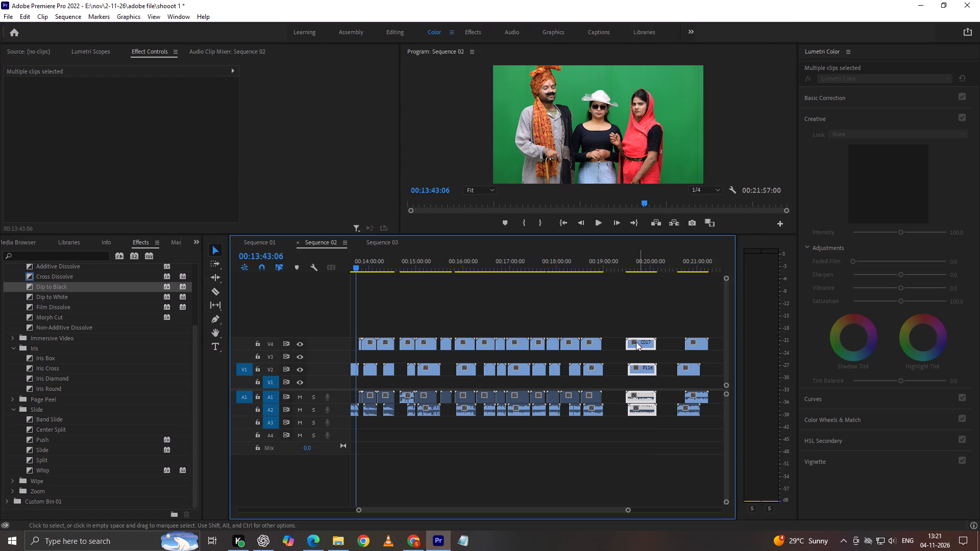
pyautogui.moveTo(636, 342); pyautogui.dragTo(622, 342)
# Move the last V4 and V2 pair earlier, synchronize it by audio, and place it directly after the C0171 pair.
pyautogui.moveTo(684, 316); pyautogui.dragTo(688, 405)
pyautogui.scroll(-4, 682, 406)
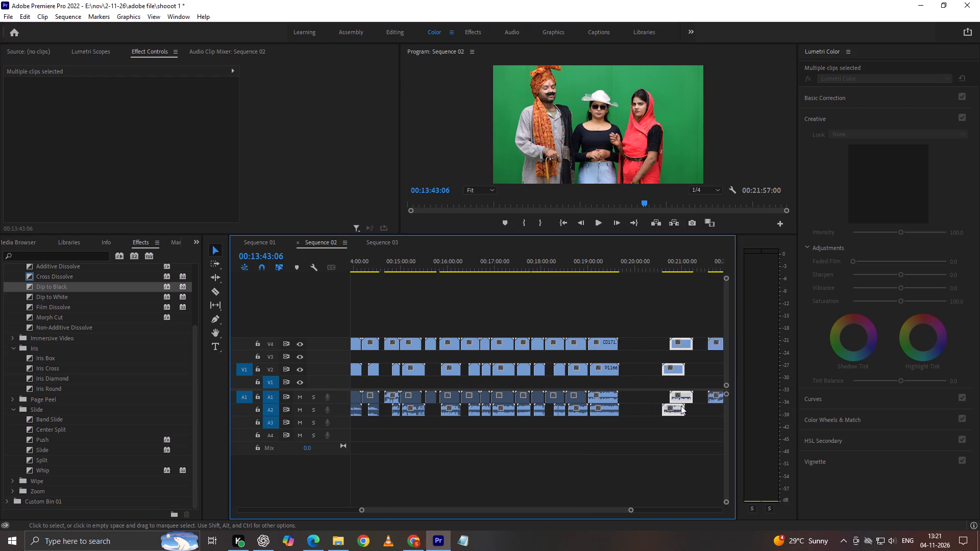
pyautogui.scroll(-5, 681, 406)
pyautogui.moveTo(555, 367); pyautogui.dragTo(524, 367)
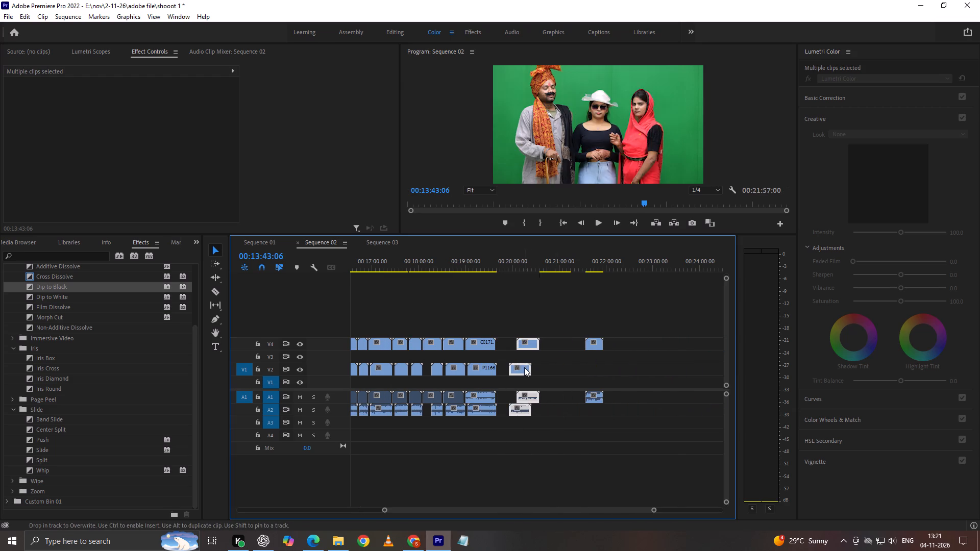
pyautogui.rightClick(524, 367)
pyautogui.click(601, 219)
pyautogui.press('Return')
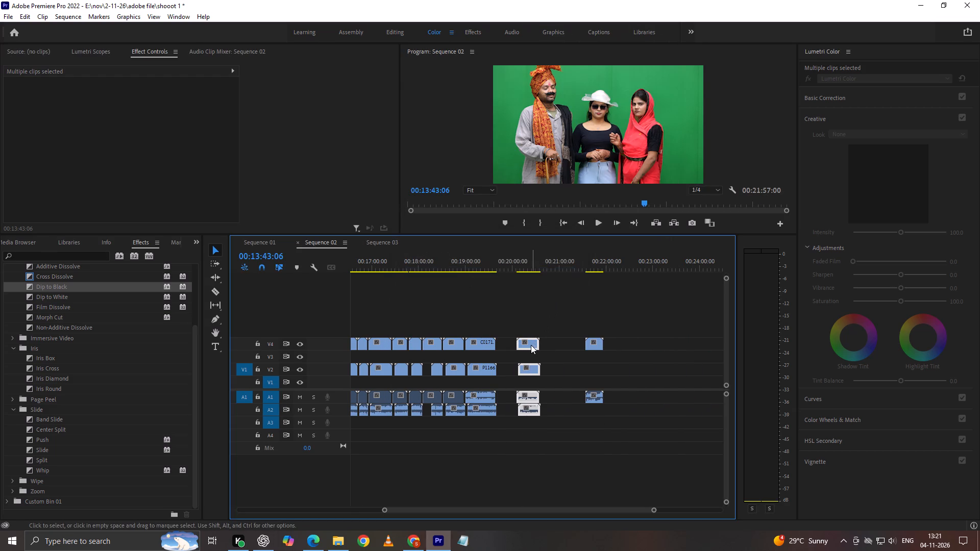
pyautogui.moveTo(531, 345); pyautogui.dragTo(511, 345)
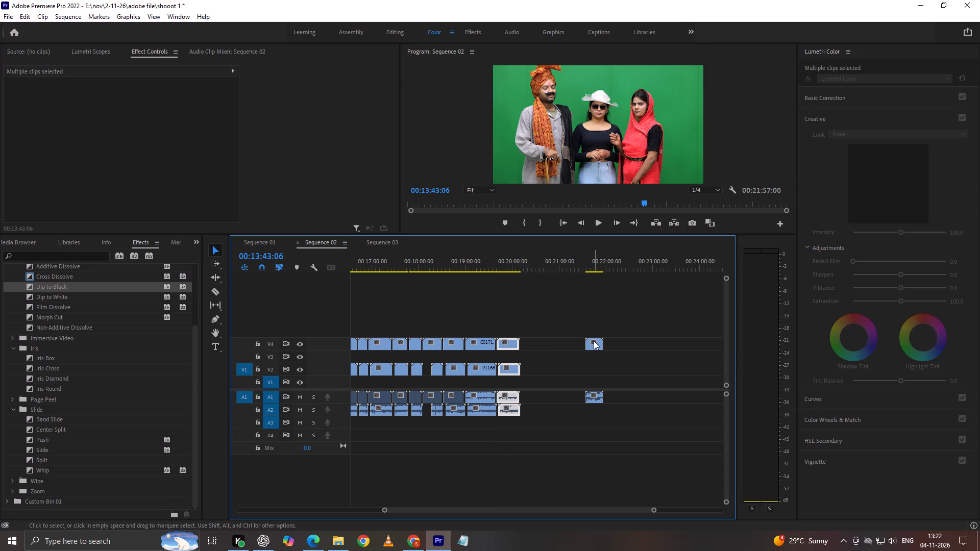
# Move the final unpaired V4 clip, near 00:21:35, back against the preceding clip at about 00:20:10.
pyautogui.moveTo(598, 342); pyautogui.dragTo(538, 344)
pyautogui.click(573, 332)
# Return the playhead to the start of Sequence 02 and leave no clip selected.
pyautogui.press('Home')
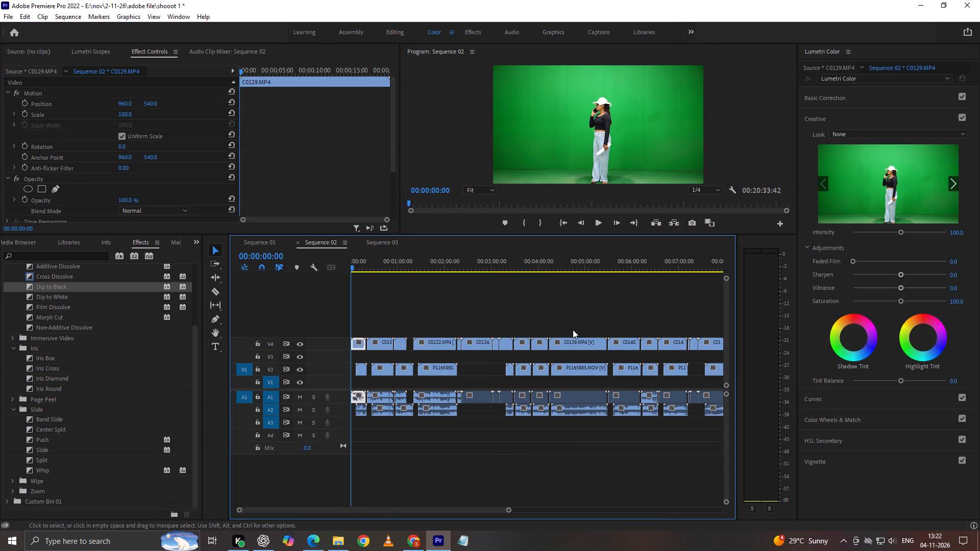
pyautogui.click(547, 303)
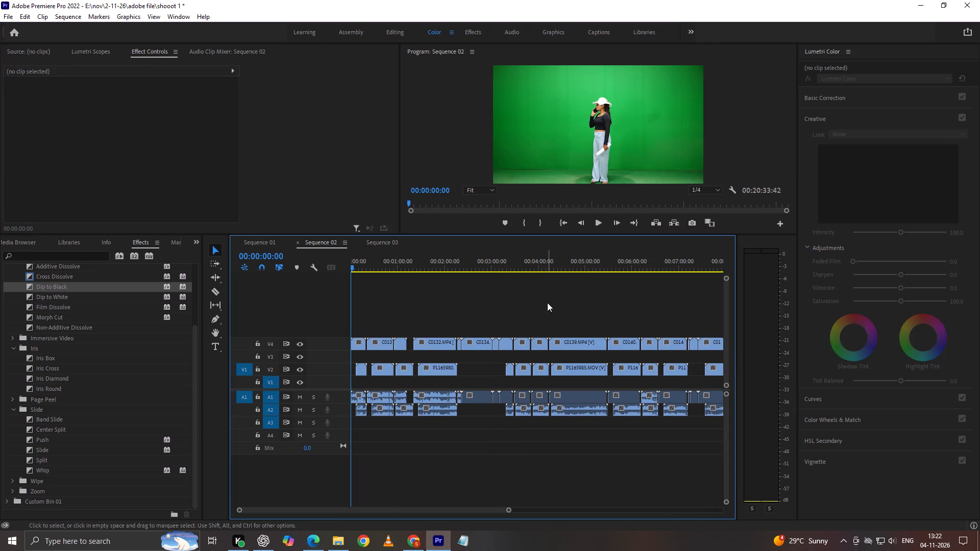
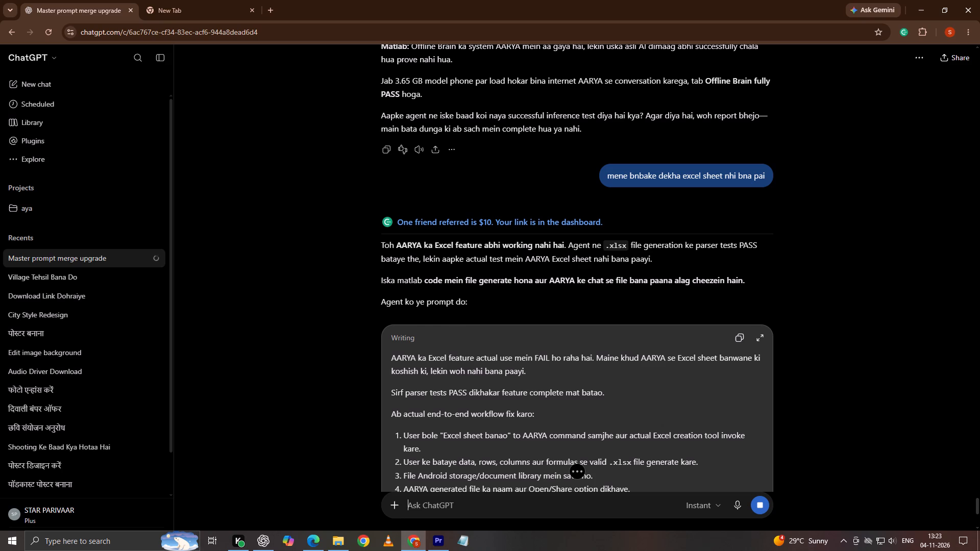
pyautogui.scroll(-8, 384, 281)
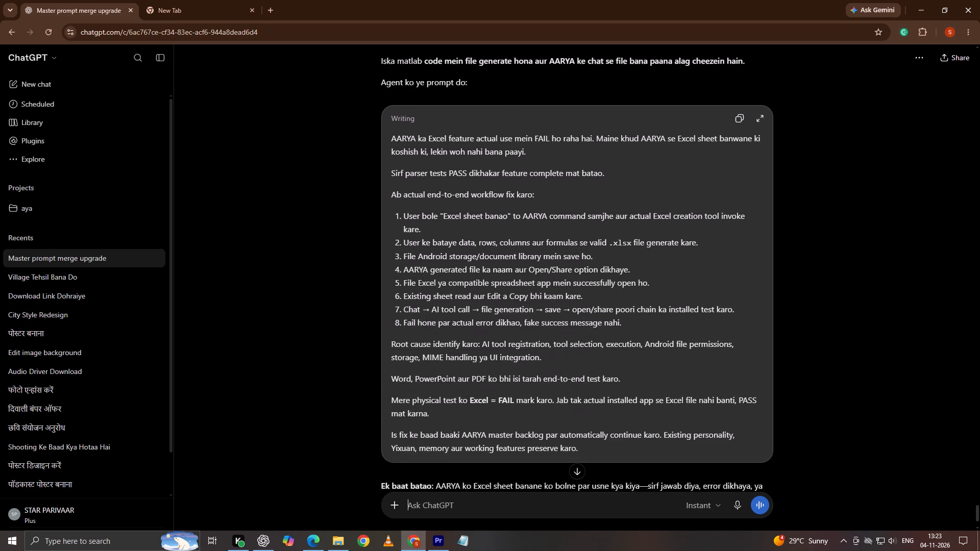
pyautogui.scroll(-15, 384, 281)
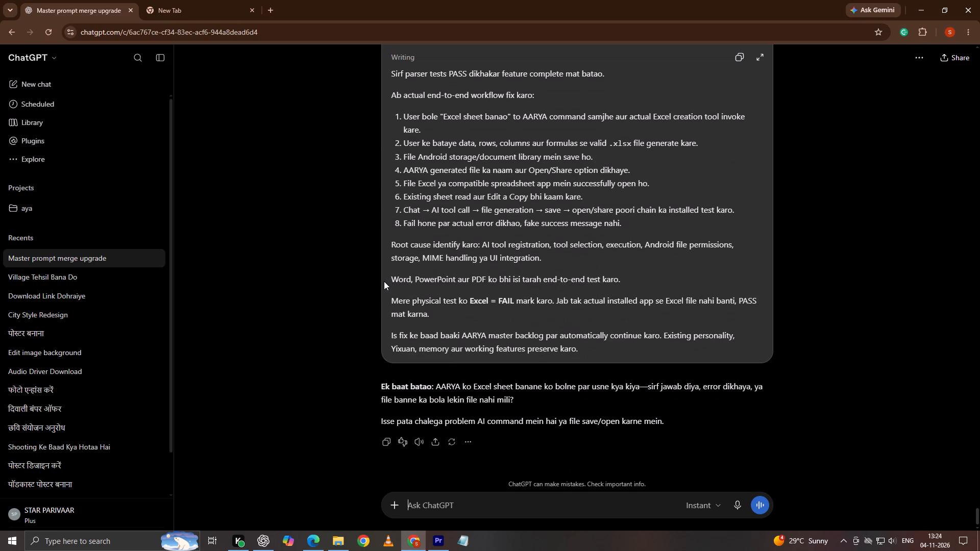
# Switch back to Premiere Pro, play the opening of Sequence 02, and place the playhead at 00:00:00:30.
pyautogui.click(440, 543)
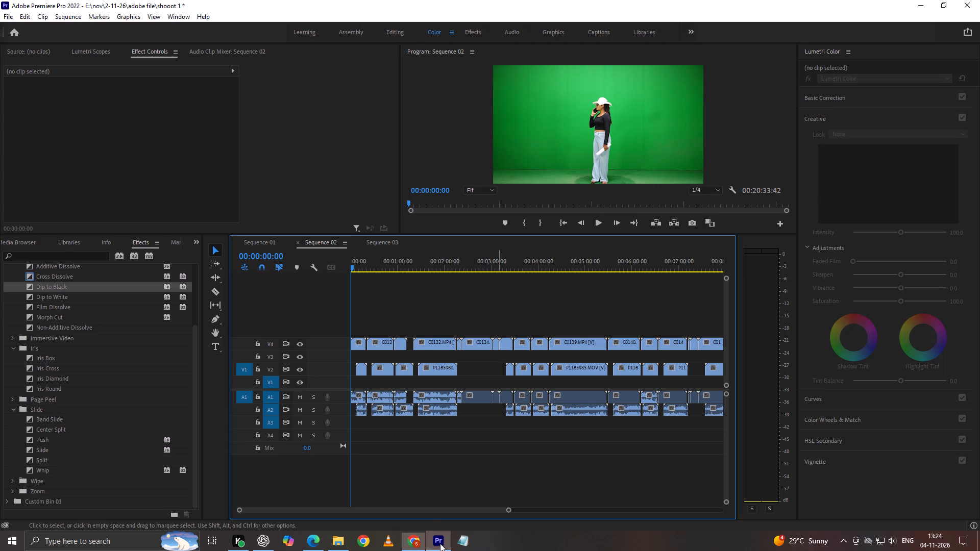
pyautogui.click(423, 470)
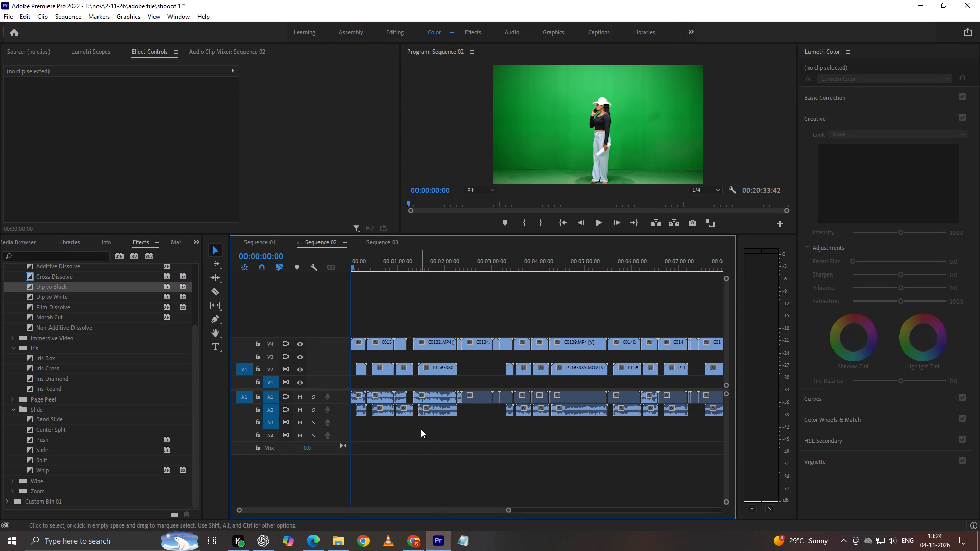
pyautogui.keyDown('alt'); pyautogui.scroll(13, 393, 463); pyautogui.keyUp('alt')
pyautogui.press('Home')
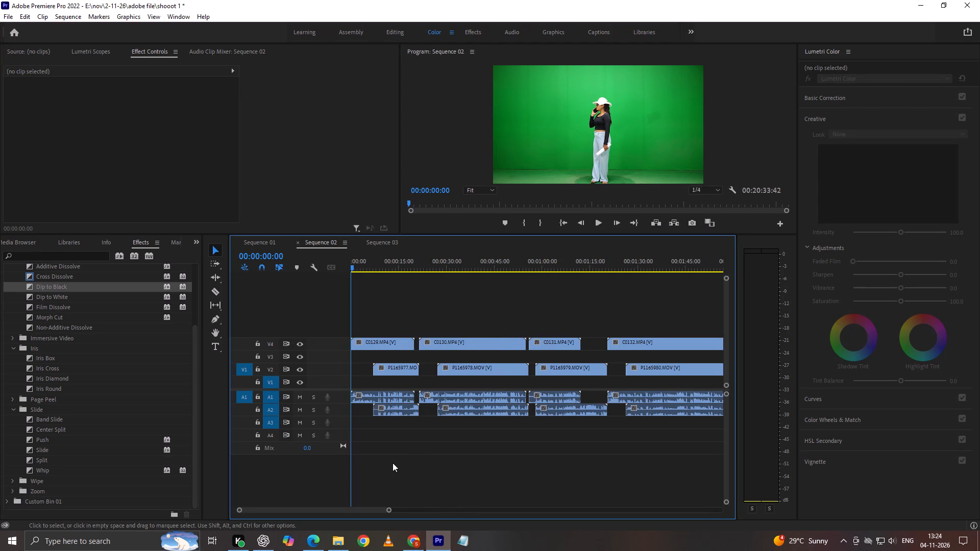
pyautogui.click(393, 463)
pyautogui.keyDown('alt'); pyautogui.scroll(6, 393, 463); pyautogui.keyUp('alt')
pyautogui.scroll(13, 393, 463)
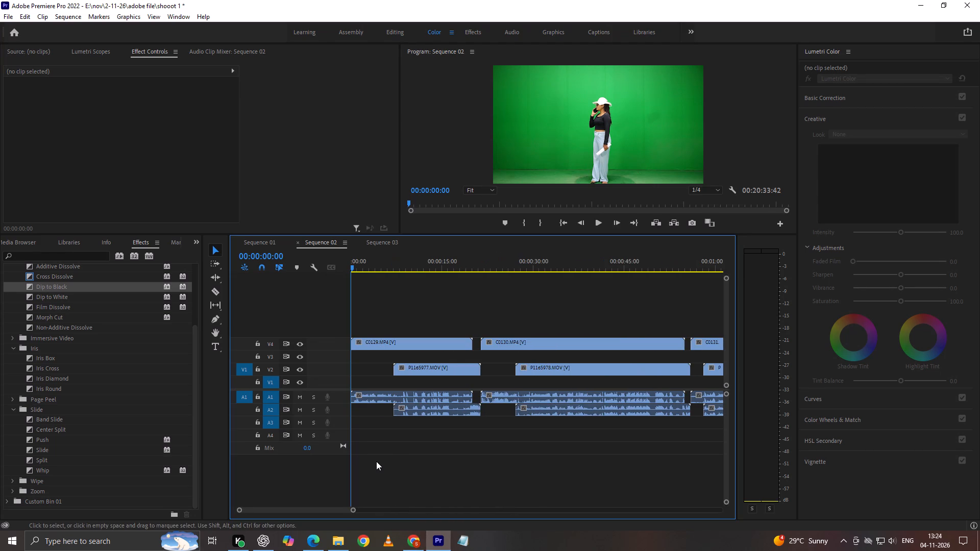
pyautogui.scroll(20, 376, 461)
pyautogui.scroll(7, 376, 461)
pyautogui.press('space')
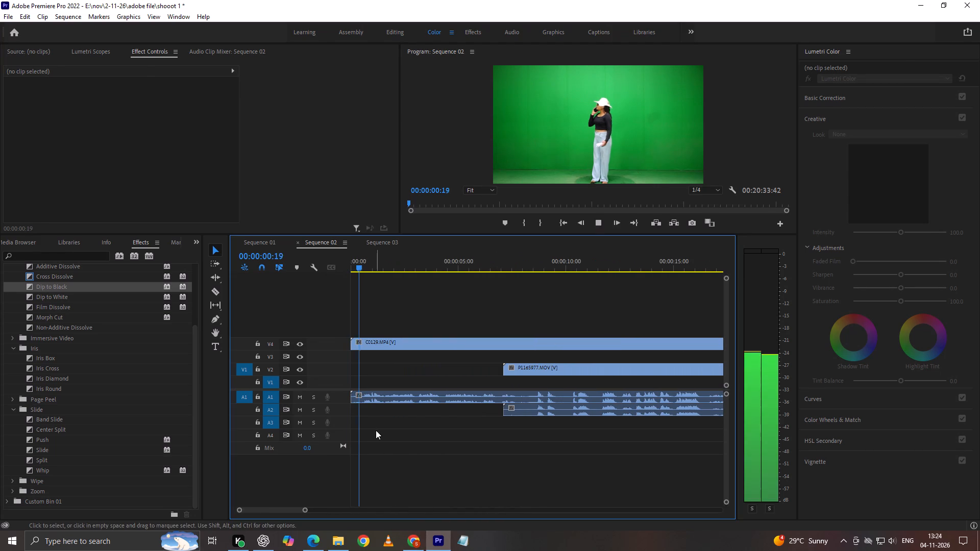
pyautogui.press('space')
pyautogui.press('space')
pyautogui.press('space')
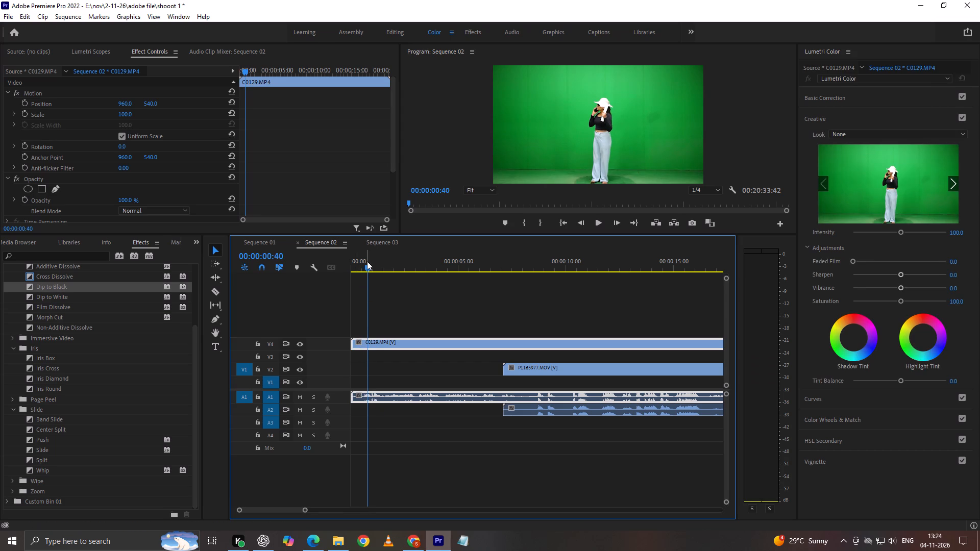
pyautogui.click(368, 259)
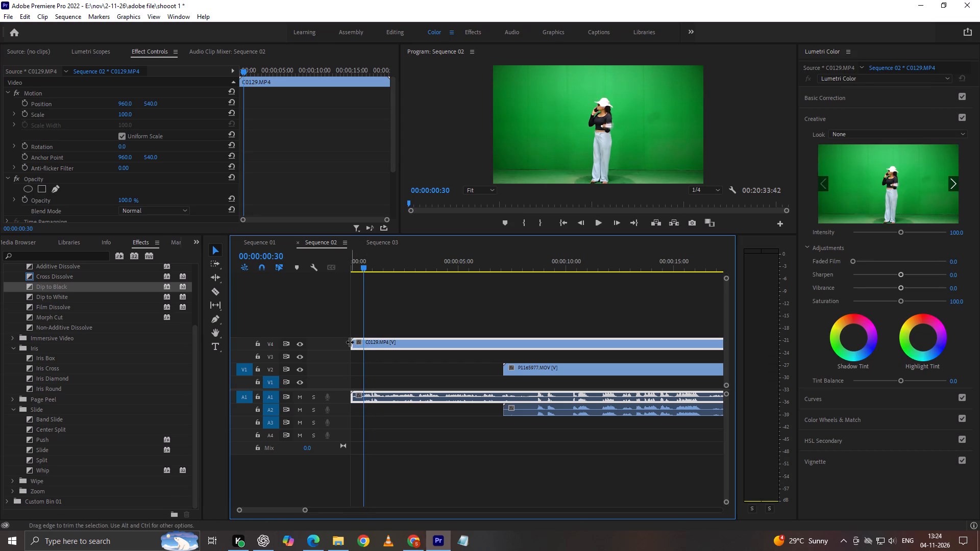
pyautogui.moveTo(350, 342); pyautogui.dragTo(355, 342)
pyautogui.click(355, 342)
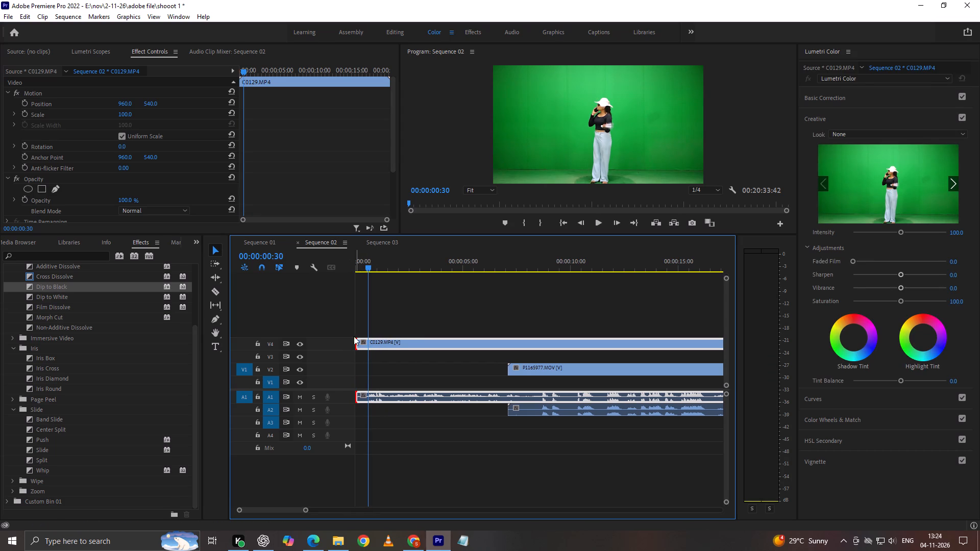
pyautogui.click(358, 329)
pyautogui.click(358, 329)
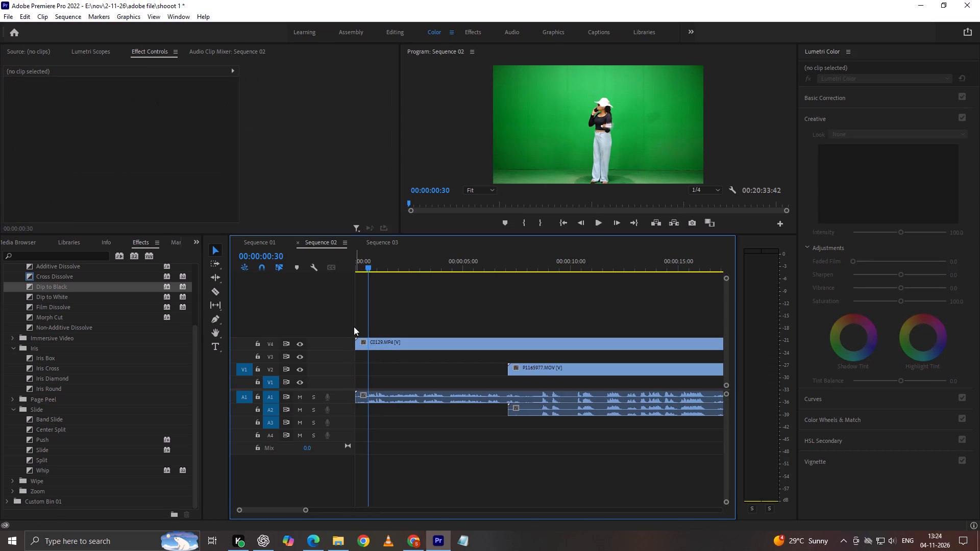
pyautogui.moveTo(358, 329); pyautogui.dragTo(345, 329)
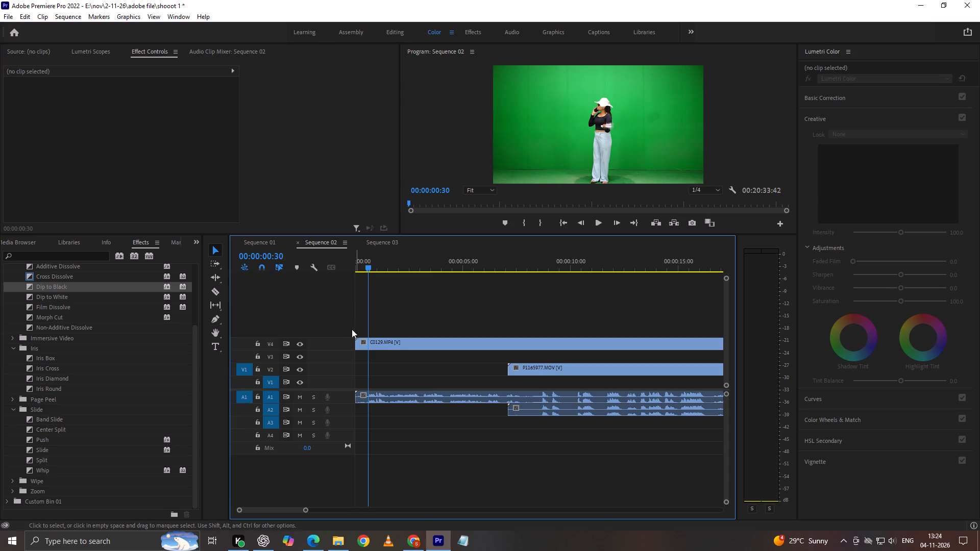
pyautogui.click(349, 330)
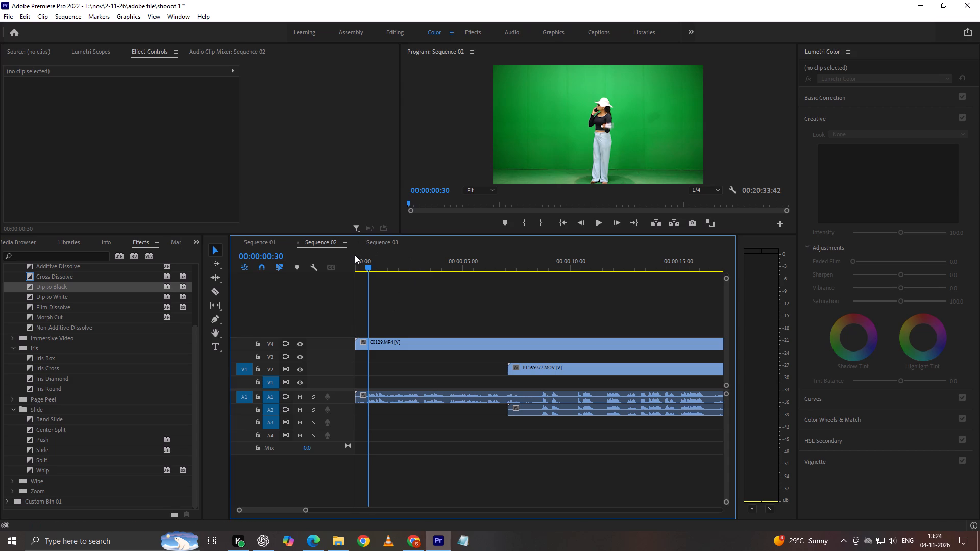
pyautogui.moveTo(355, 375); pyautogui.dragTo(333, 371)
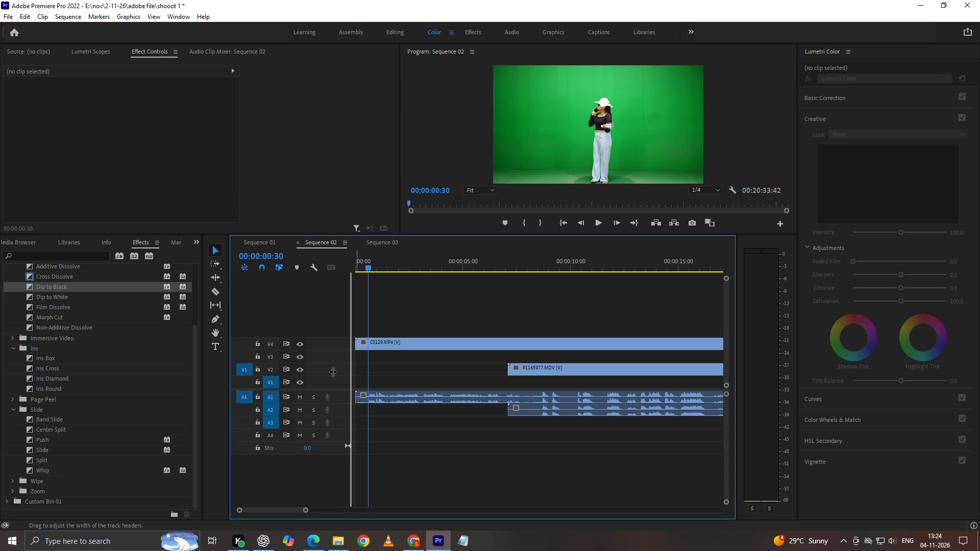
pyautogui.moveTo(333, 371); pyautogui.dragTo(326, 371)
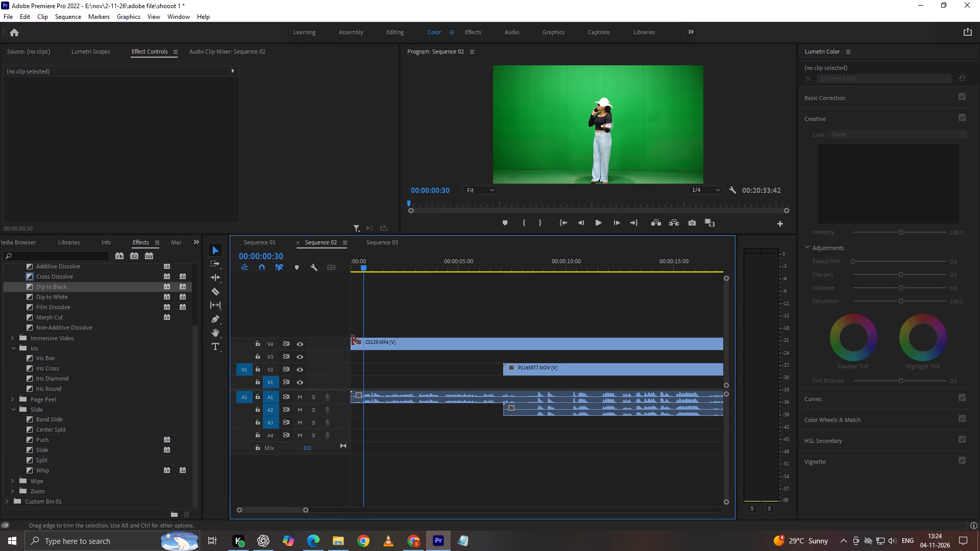
# Trim the start of C0129 to the playhead at 00:00:00:30 and close the gap left at the sequence's start.
pyautogui.moveTo(352, 341); pyautogui.dragTo(365, 346)
pyautogui.click(356, 342)
pyautogui.press('Delete')
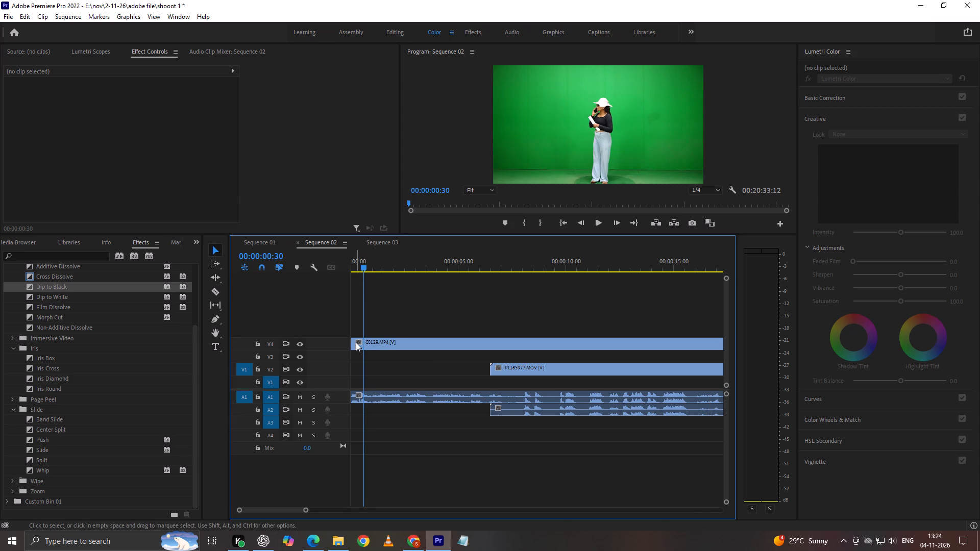
# Play the first pair, cut C0129 and P1165977 at 00:00:19:06, and delete the pieces after the cut.
pyautogui.moveTo(358, 262); pyautogui.dragTo(340, 260)
pyautogui.press('space')
pyautogui.keyDown('alt'); pyautogui.scroll(-10, 453, 336); pyautogui.keyUp('alt')
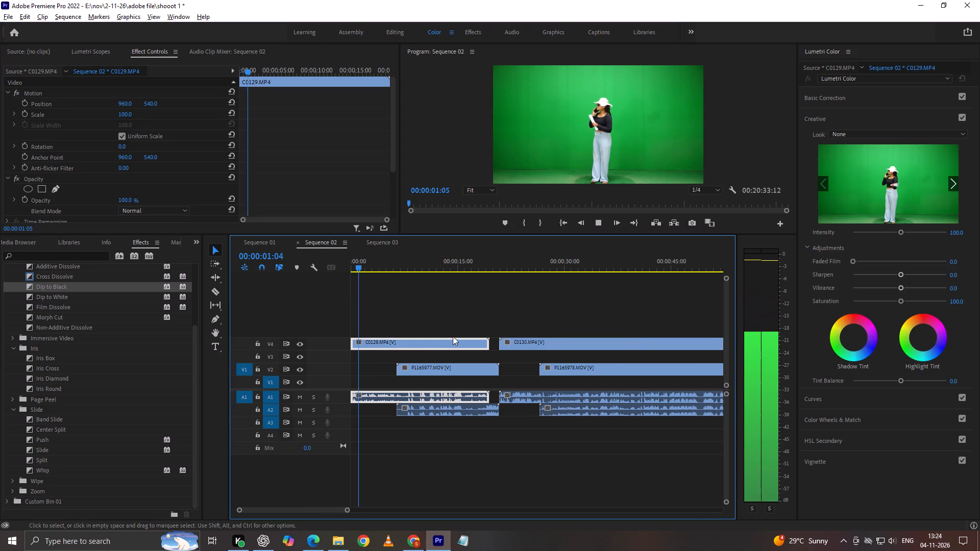
pyautogui.click(468, 267)
pyautogui.press('space')
pyautogui.scroll(-6, 467, 362)
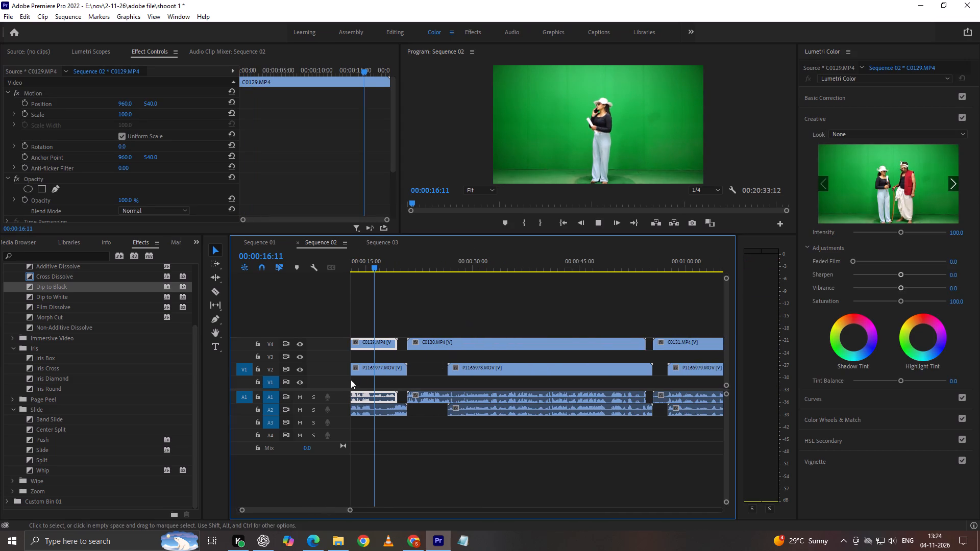
pyautogui.keyDown('alt'); pyautogui.scroll(6, 391, 408); pyautogui.keyUp('alt')
pyautogui.scroll(-4, 543, 403)
pyautogui.click(597, 458)
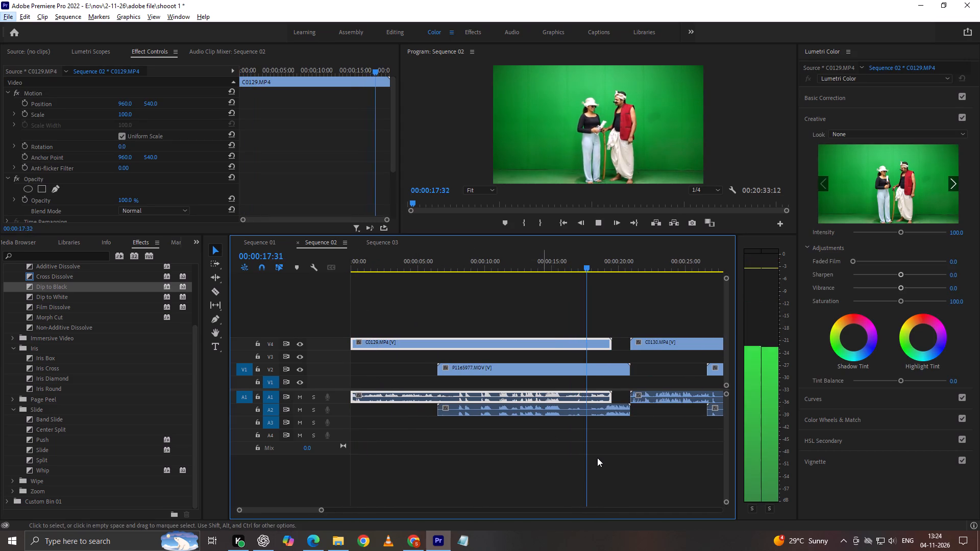
pyautogui.press('space')
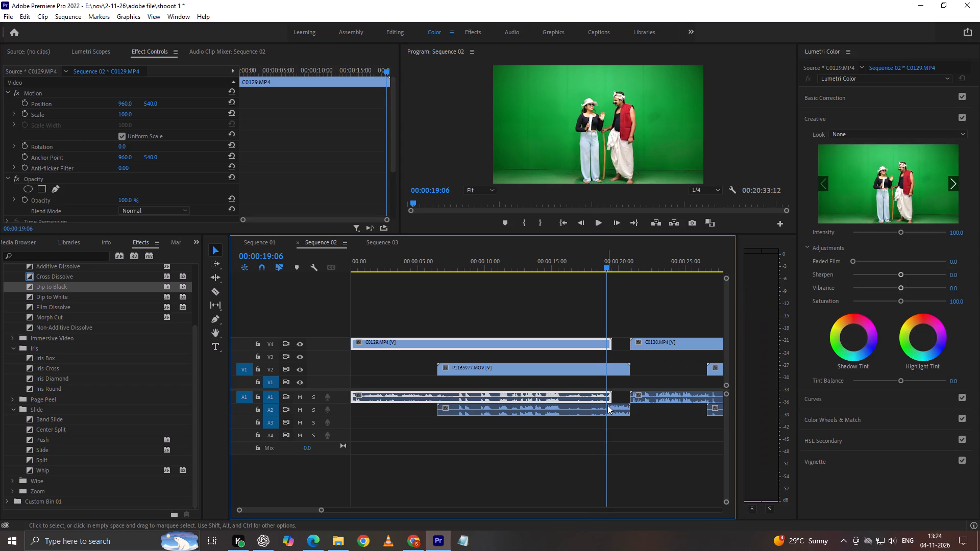
pyautogui.press('c')
pyautogui.click(606, 400)
pyautogui.click(606, 415)
pyautogui.press('v')
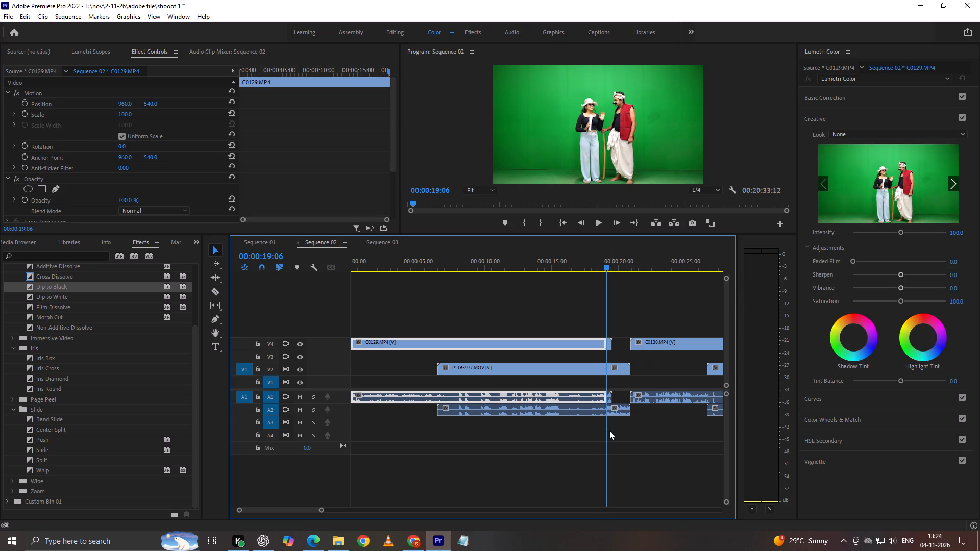
pyautogui.moveTo(610, 432); pyautogui.dragTo(609, 373)
pyautogui.press('Delete')
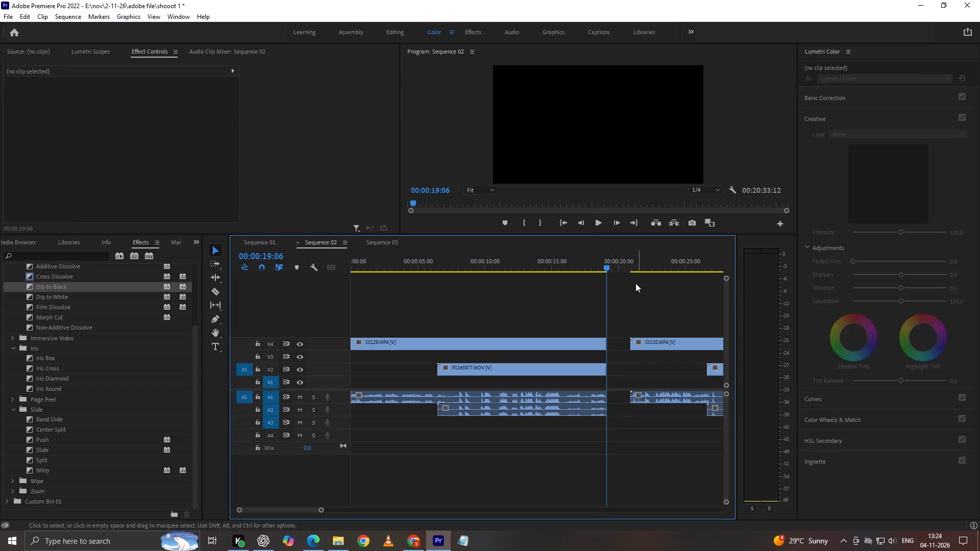
# Trim the start of C0130 to 00:00:21:35 in Sequence 02 and save the project.
pyautogui.moveTo(634, 264); pyautogui.dragTo(644, 265)
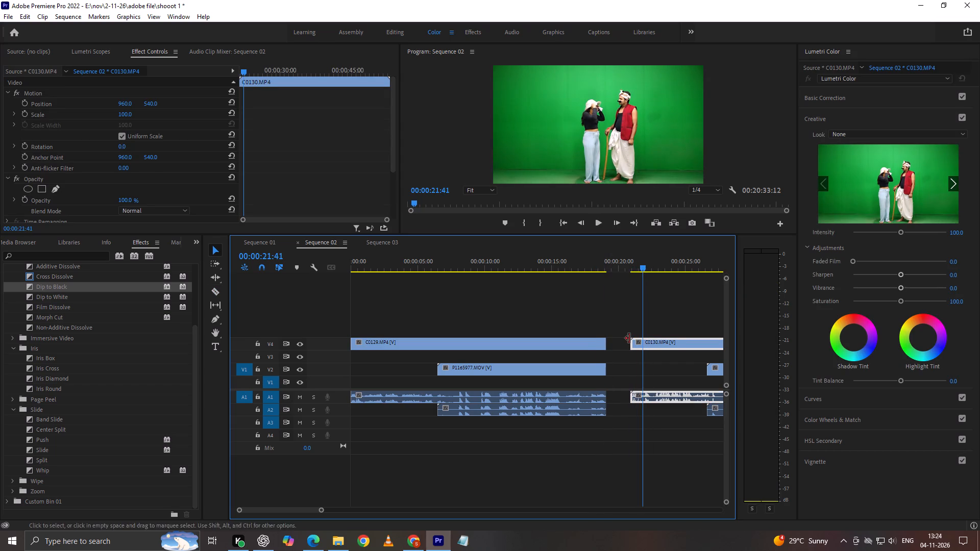
pyautogui.scroll(-4, 629, 340)
pyautogui.keyDown('alt'); pyautogui.scroll(12, 592, 401); pyautogui.keyUp('alt')
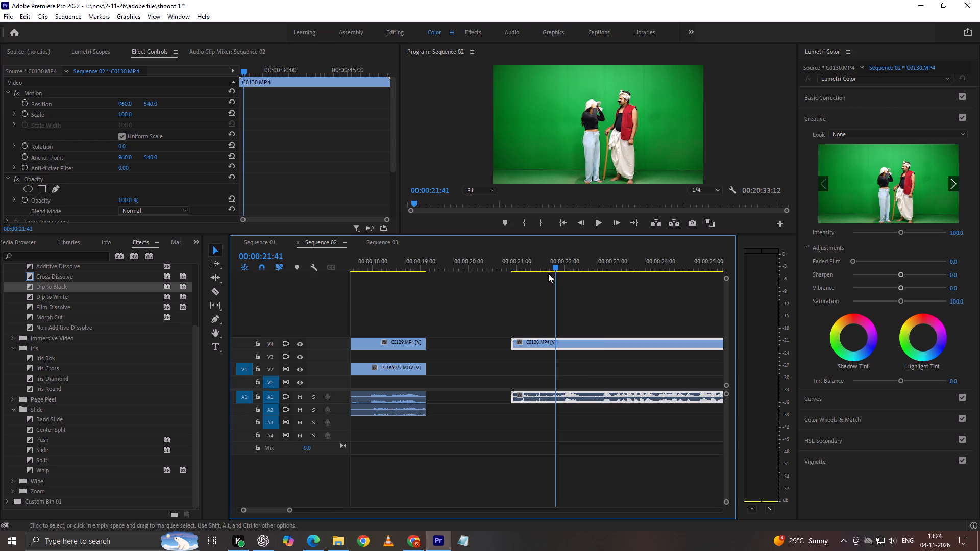
pyautogui.moveTo(552, 266); pyautogui.dragTo(547, 262)
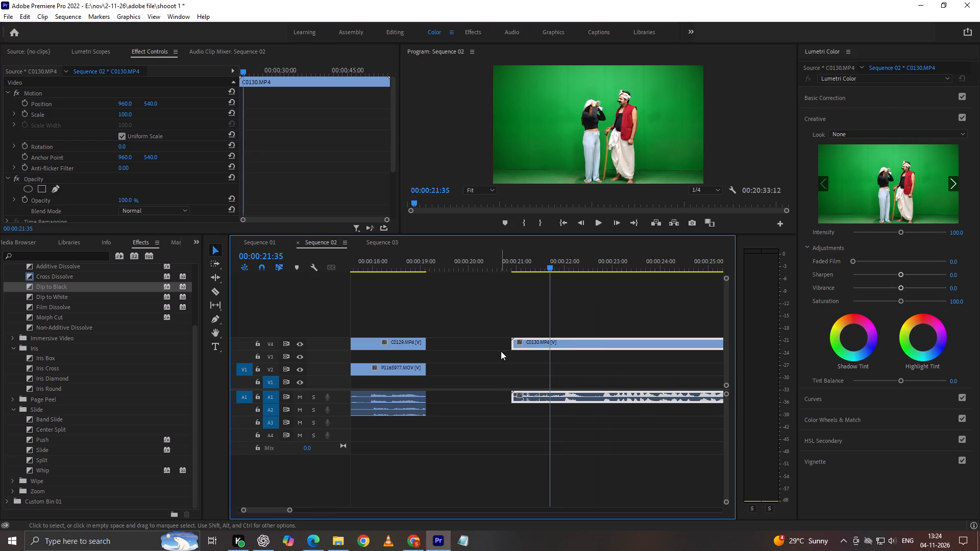
pyautogui.moveTo(509, 347); pyautogui.dragTo(545, 347)
pyautogui.click(529, 313)
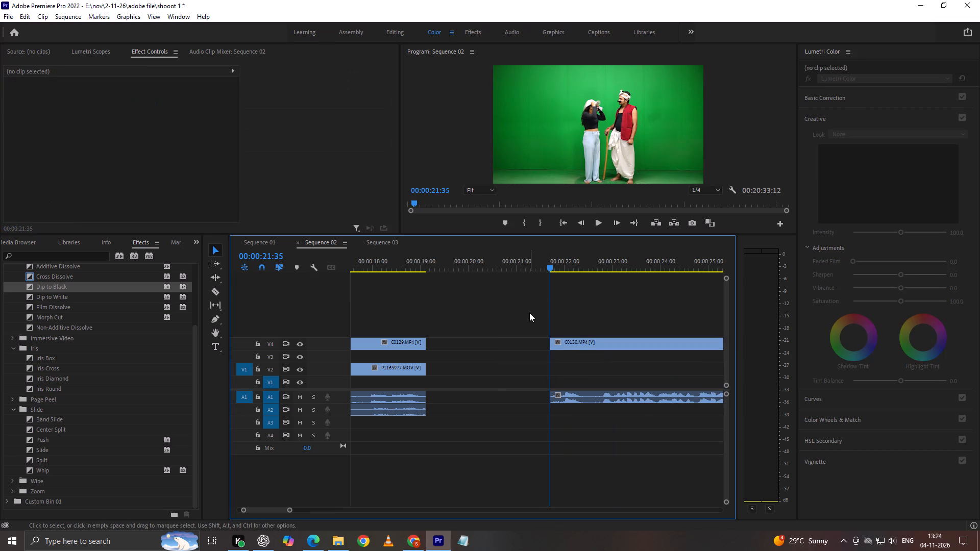
pyautogui.hotkey('ctrl', 's')
# Close the gap between C0129 and C0130 and save the project.
pyautogui.click(462, 349)
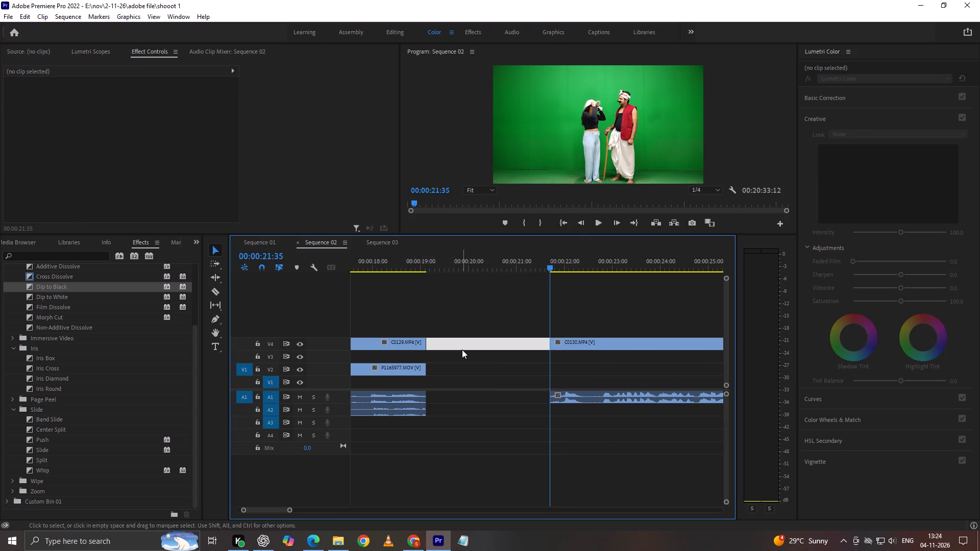
pyautogui.press('Delete')
pyautogui.click(473, 310)
pyautogui.hotkey('ctrl', 's')
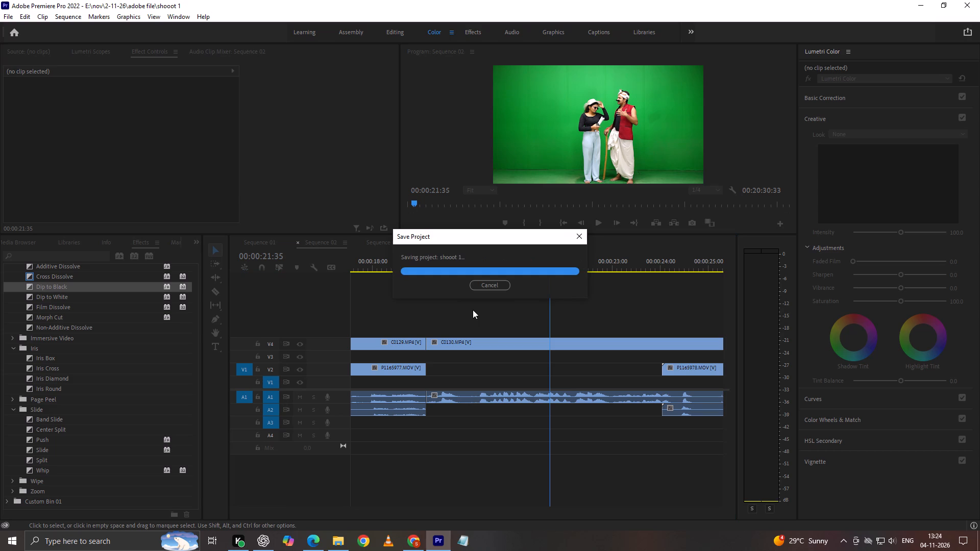
# Play the end of the second pair, cut C0130 and P1165978 at 00:00:50:01, and delete the pieces after the cut.
pyautogui.keyDown('alt'); pyautogui.scroll(-11, 561, 371); pyautogui.keyUp('alt')
pyautogui.keyDown('alt'); pyautogui.scroll(-10, 561, 371); pyautogui.keyUp('alt')
pyautogui.scroll(-3, 561, 371)
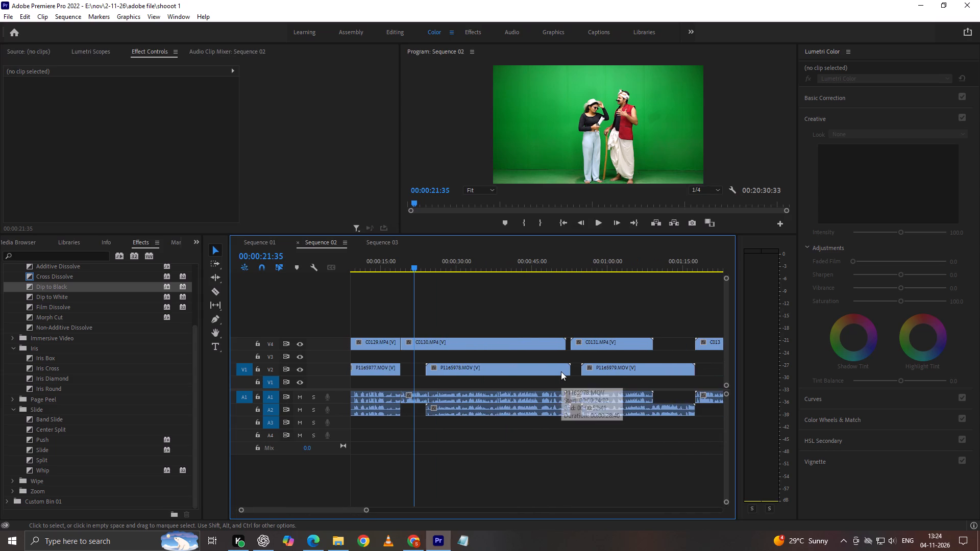
pyautogui.keyDown('alt'); pyautogui.scroll(14, 569, 413); pyautogui.keyUp('alt')
pyautogui.click(520, 267)
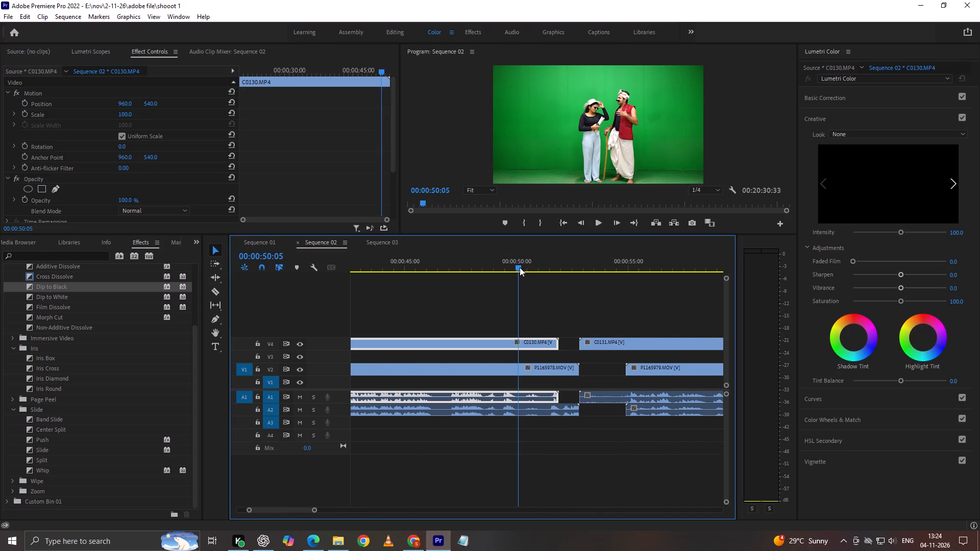
pyautogui.moveTo(520, 267); pyautogui.dragTo(502, 263)
pyautogui.press('space')
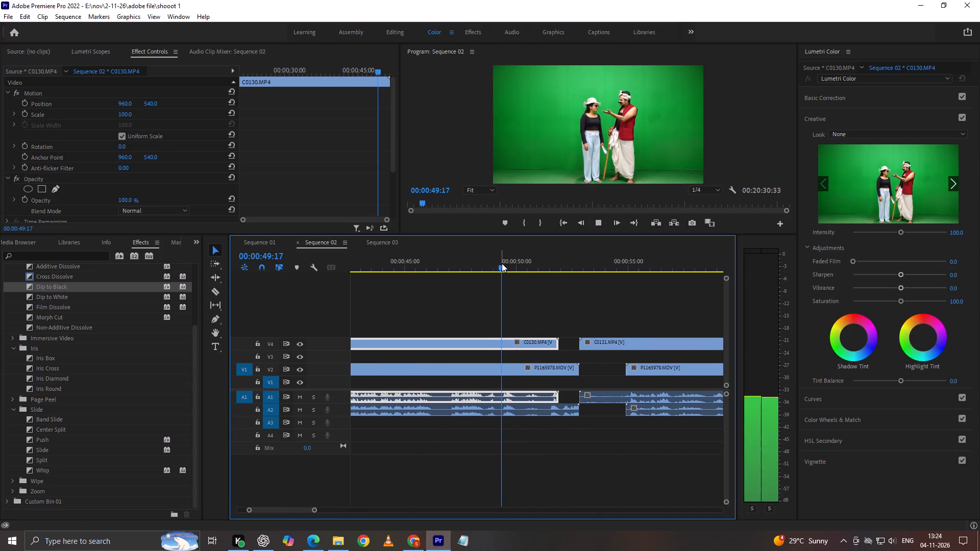
pyautogui.moveTo(502, 263); pyautogui.dragTo(518, 266)
pyautogui.press('c')
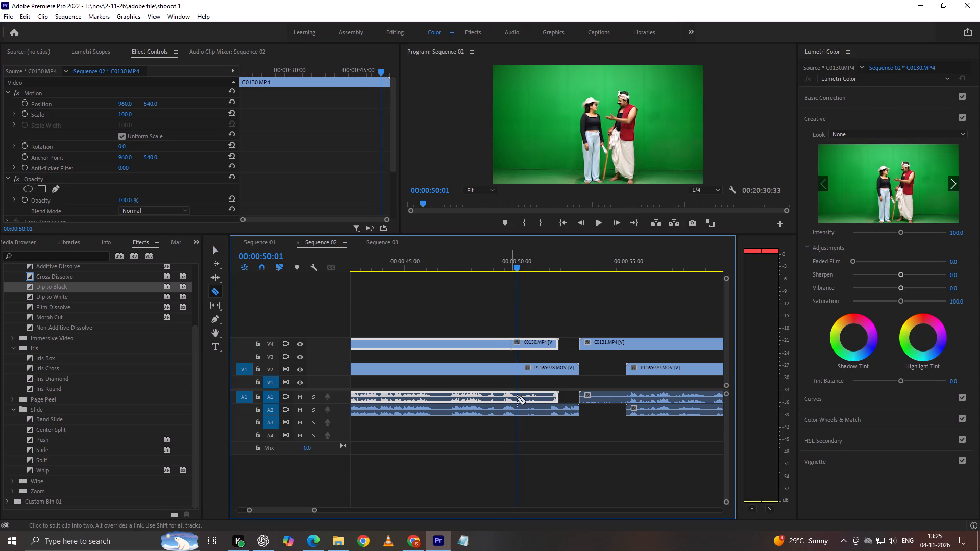
pyautogui.click(519, 399)
pyautogui.click(517, 414)
pyautogui.press('v')
pyautogui.moveTo(532, 438); pyautogui.dragTo(547, 361)
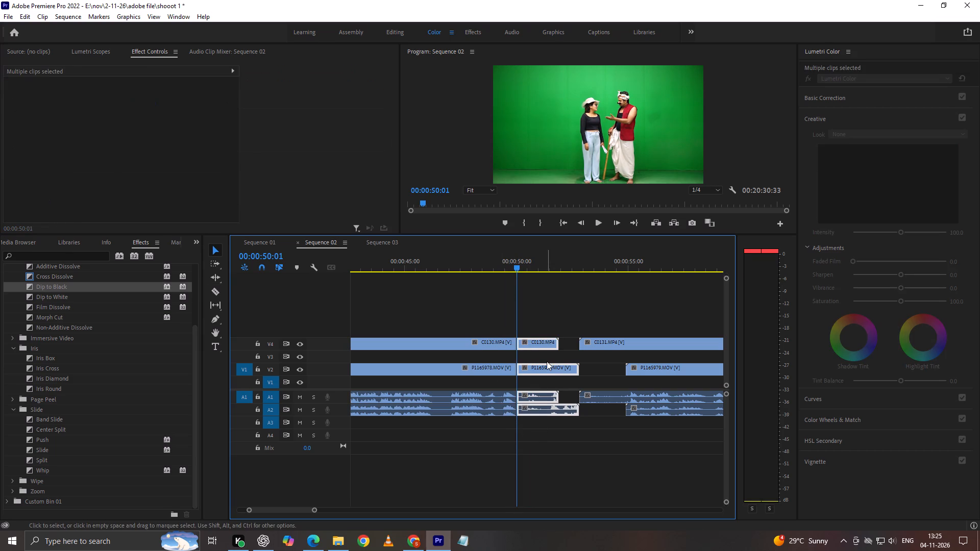
pyautogui.press('Delete')
# Play the opening of C0131, cut it and its paired MOV clip at 00:00:55:06, delete the pieces before the cut, and save.
pyautogui.click(589, 260)
pyautogui.press('space')
pyautogui.scroll(-2, 580, 343)
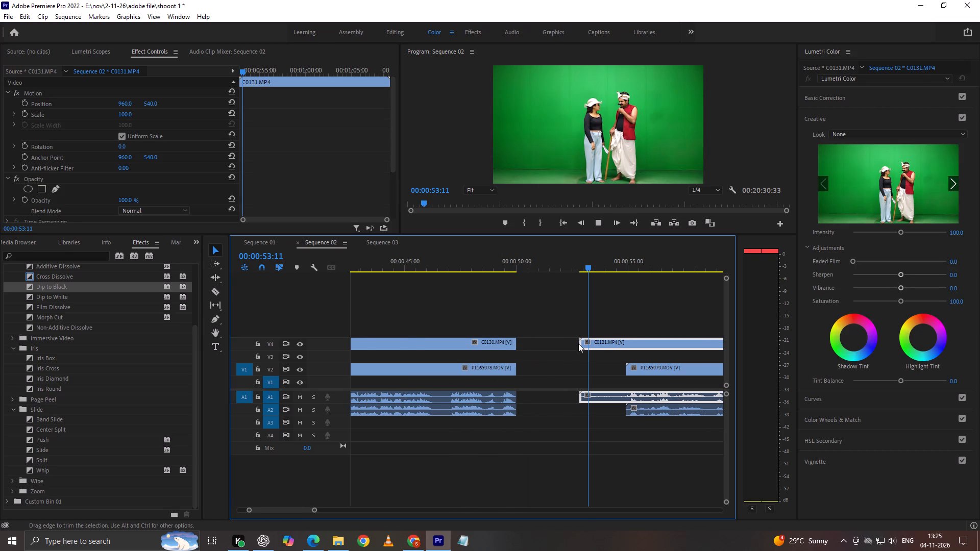
pyautogui.scroll(-5, 578, 343)
pyautogui.click(525, 294)
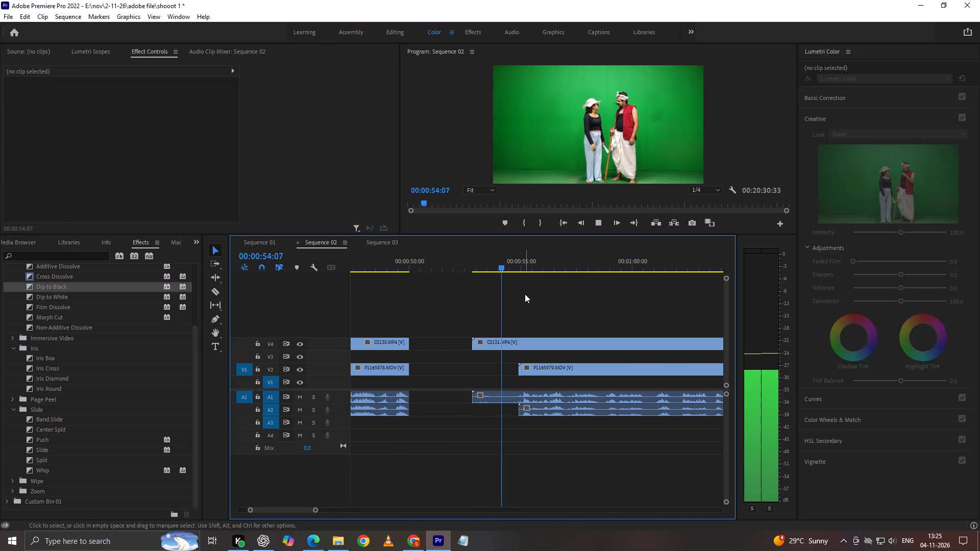
pyautogui.press('space')
pyautogui.keyDown('alt'); pyautogui.scroll(5, 525, 332); pyautogui.keyUp('alt')
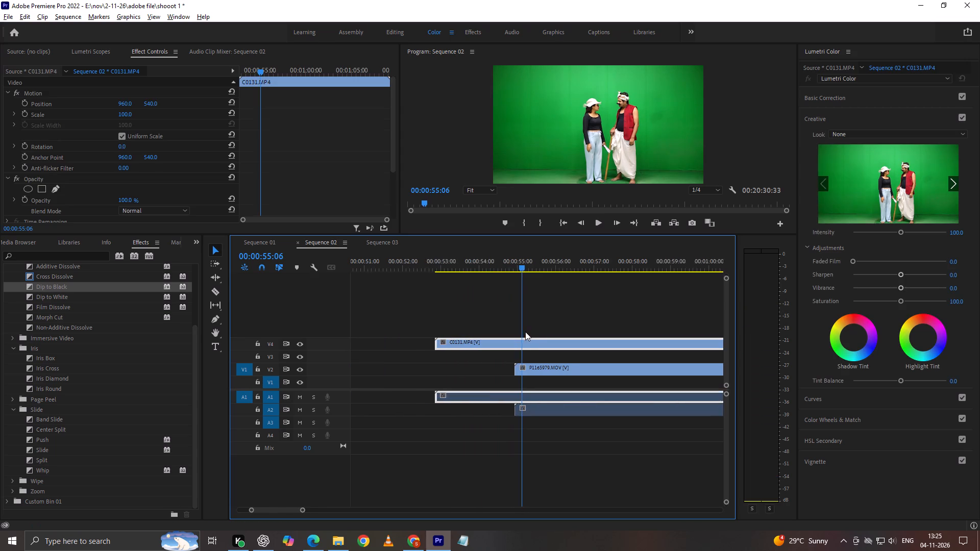
pyautogui.keyDown('alt'); pyautogui.scroll(10, 525, 332); pyautogui.keyUp('alt')
pyautogui.press('c')
pyautogui.click(511, 400)
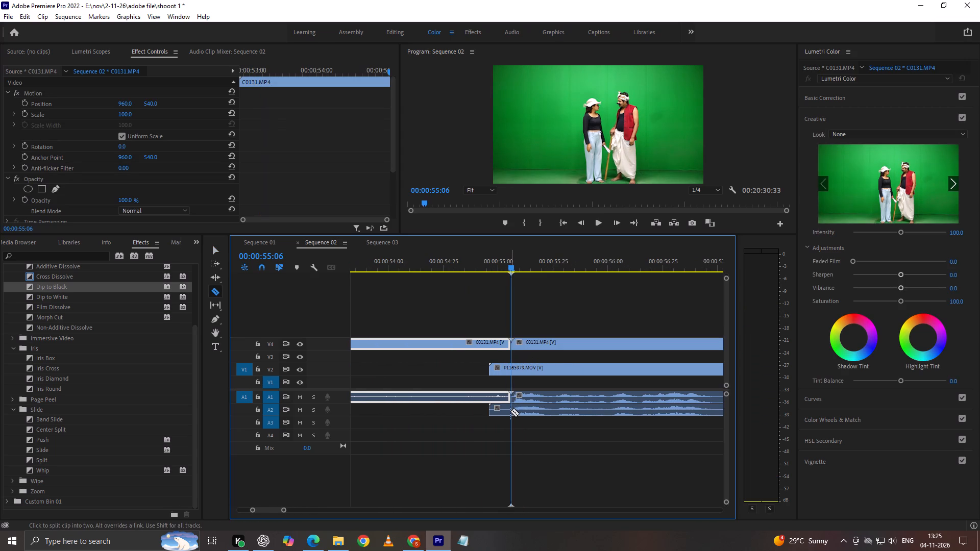
pyautogui.click(510, 411)
pyautogui.press('v')
pyautogui.moveTo(502, 437); pyautogui.dragTo(483, 340)
pyautogui.press('Delete')
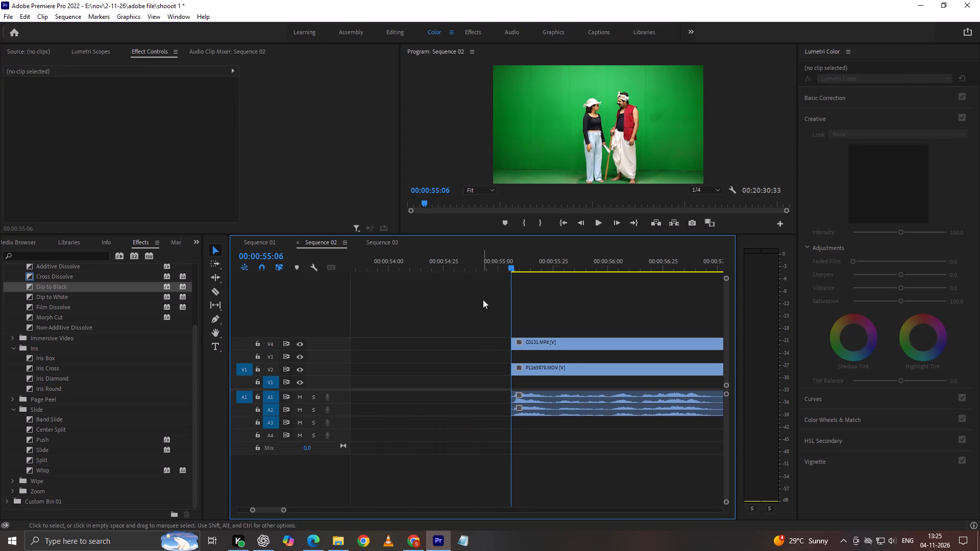
pyautogui.click(483, 299)
pyautogui.hotkey('ctrl', 's')
# Close the gap between the C0130 and C0131 pairs and save the project.
pyautogui.keyDown('alt'); pyautogui.scroll(-4, 591, 365); pyautogui.keyUp('alt')
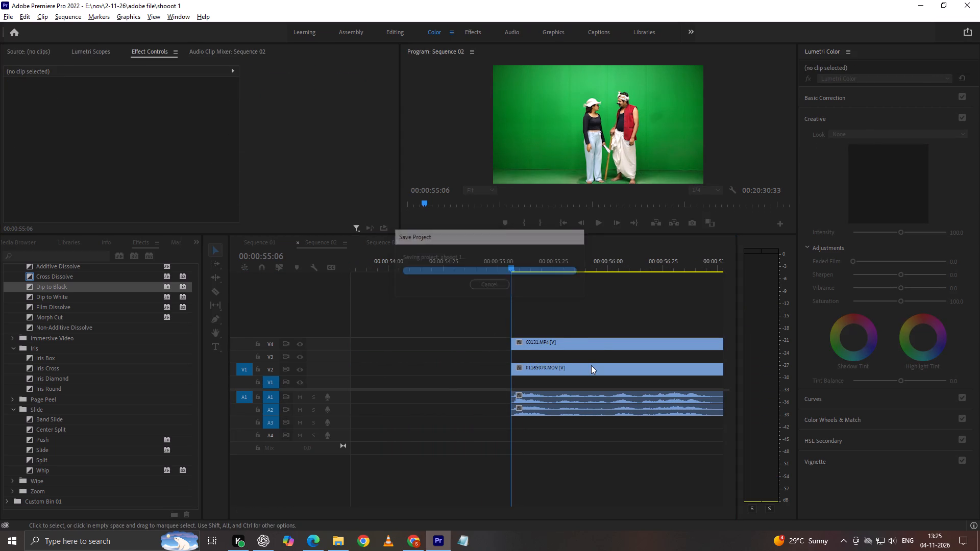
pyautogui.keyDown('alt'); pyautogui.scroll(-14, 591, 365); pyautogui.keyUp('alt')
pyautogui.click(522, 339)
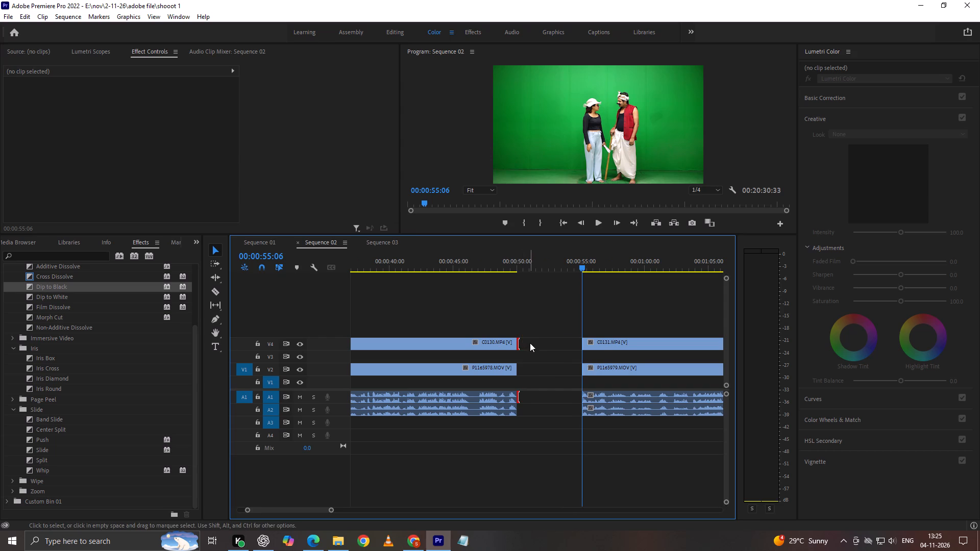
pyautogui.click(530, 343)
pyautogui.press('Delete')
pyautogui.click(530, 314)
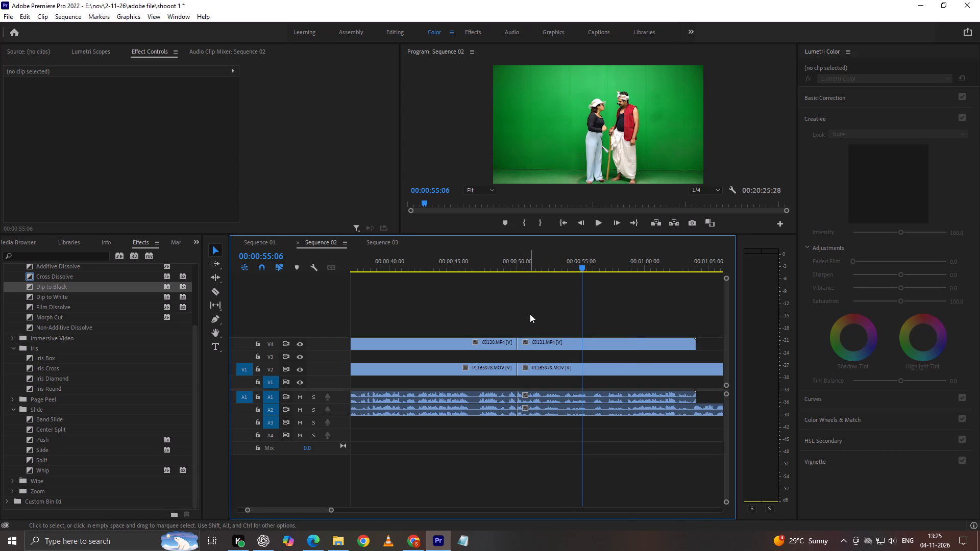
pyautogui.hotkey('ctrl', 's')
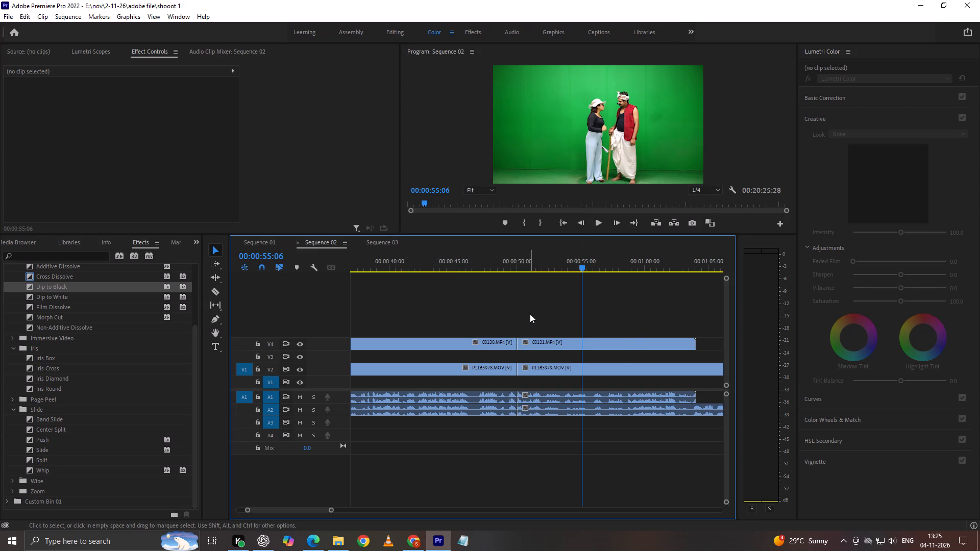
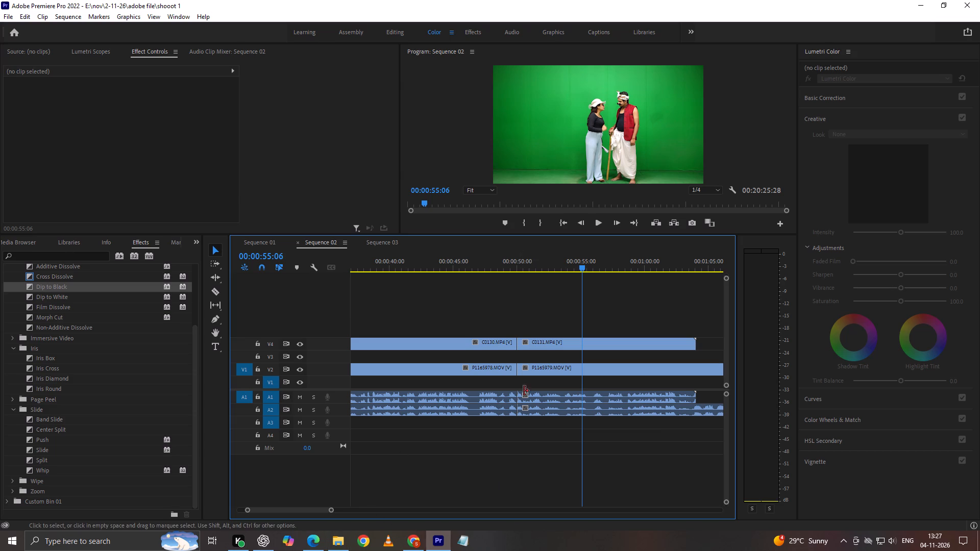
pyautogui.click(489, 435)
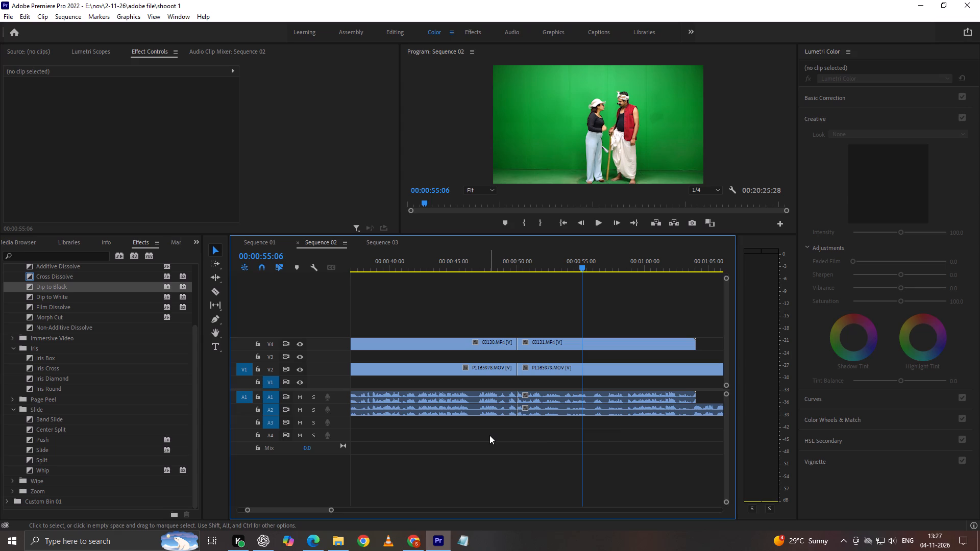